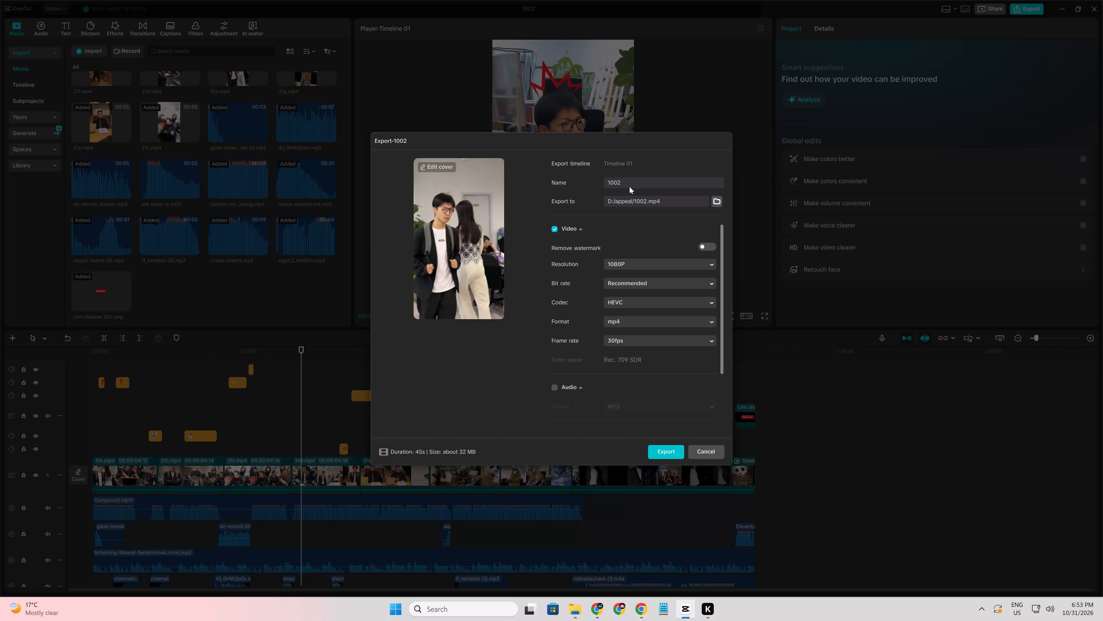
Export the video under the name "english speaking" with the current settings and close the sharing screen.
triple_click(629, 187)
type("english speaking")
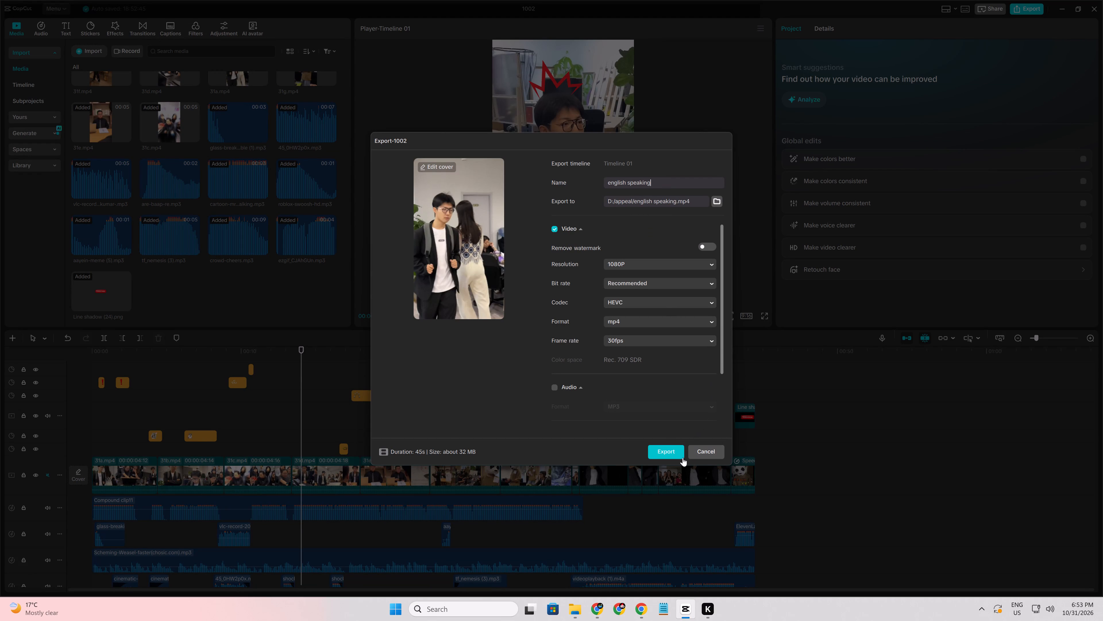
left_click(668, 451)
left_click(449, 301)
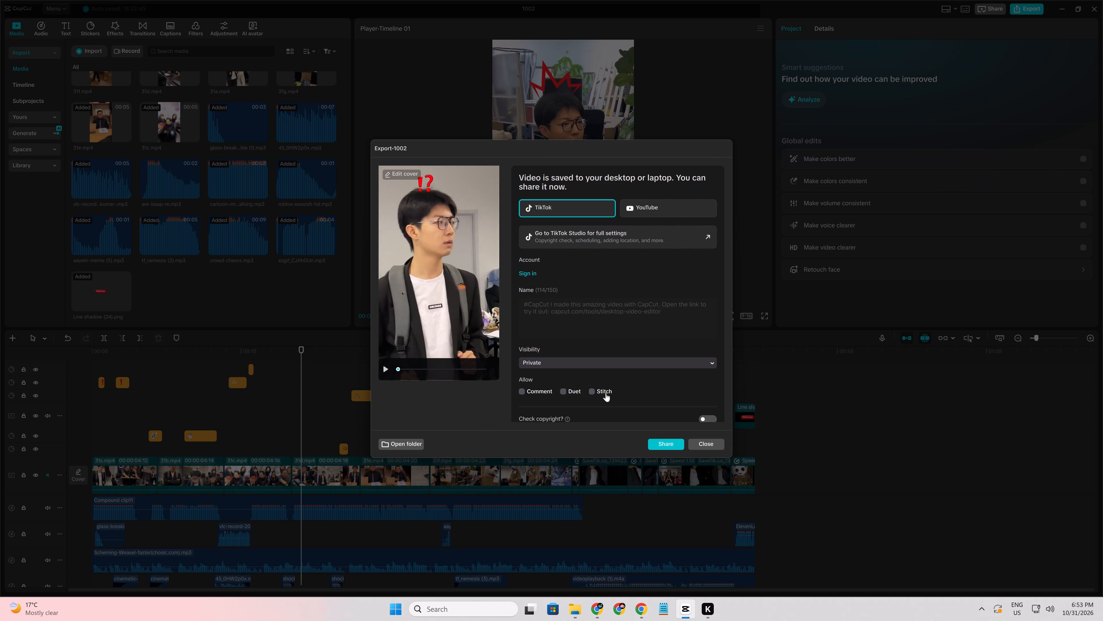
left_click(707, 448)
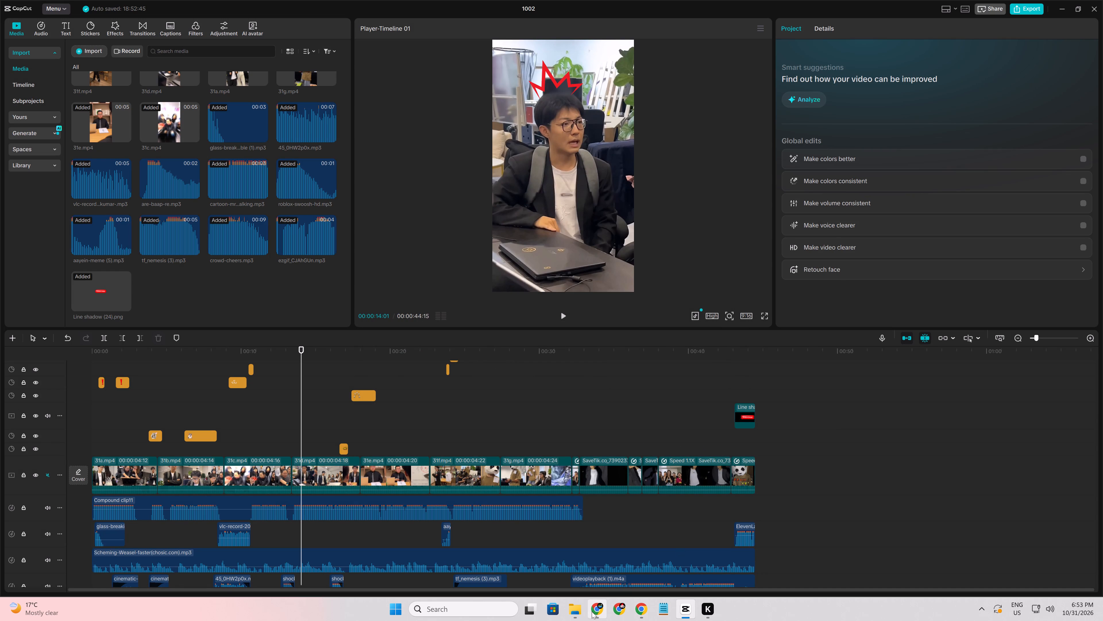
Search the appeal folder for "speaking" in File Explorer, check the exported file's details, and minimise the window.
left_click(577, 612)
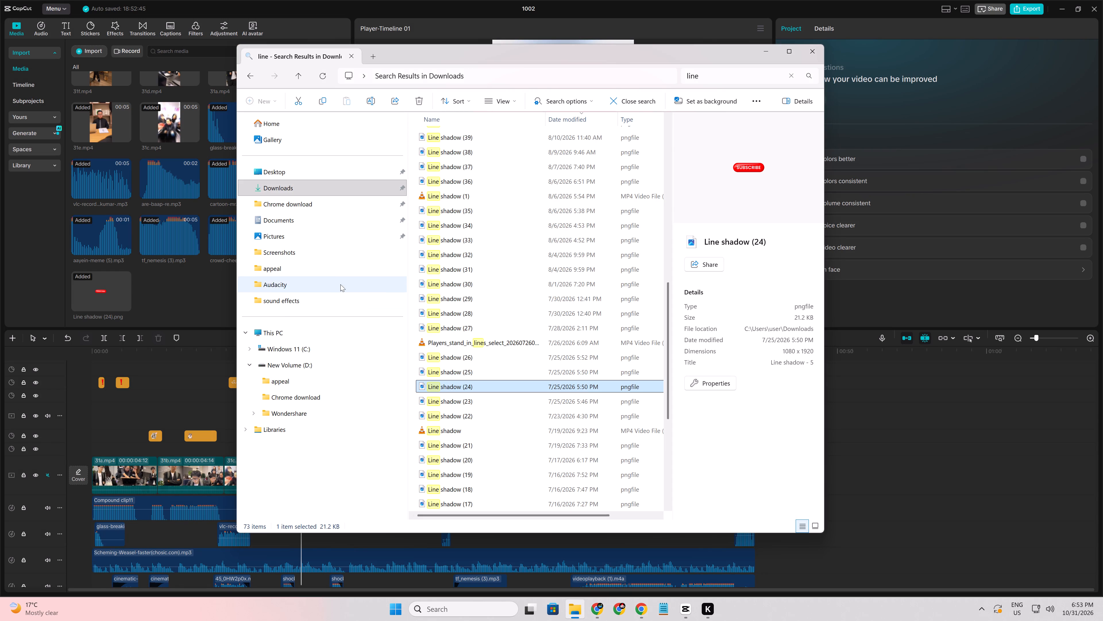
left_click(327, 271)
left_click(707, 79)
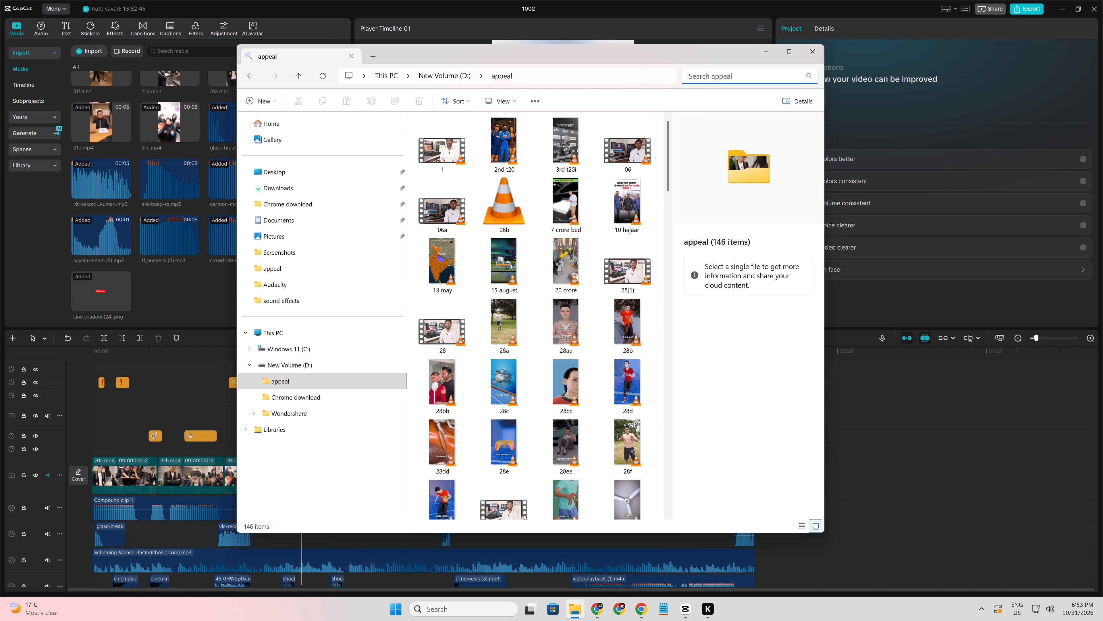
type("speaking")
key("Return")
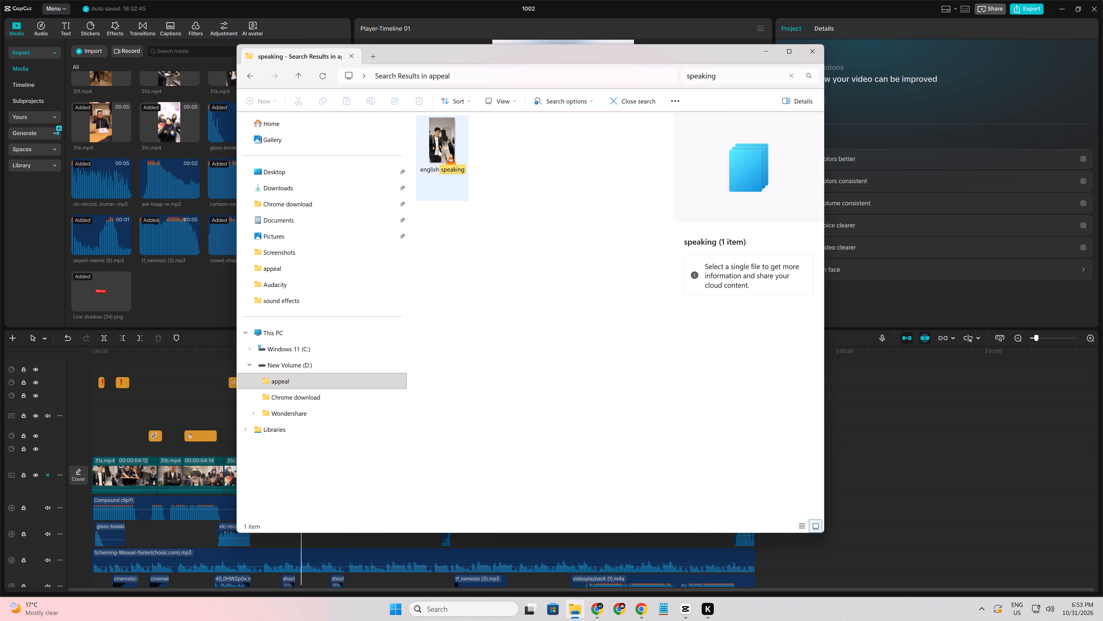
left_click(433, 152)
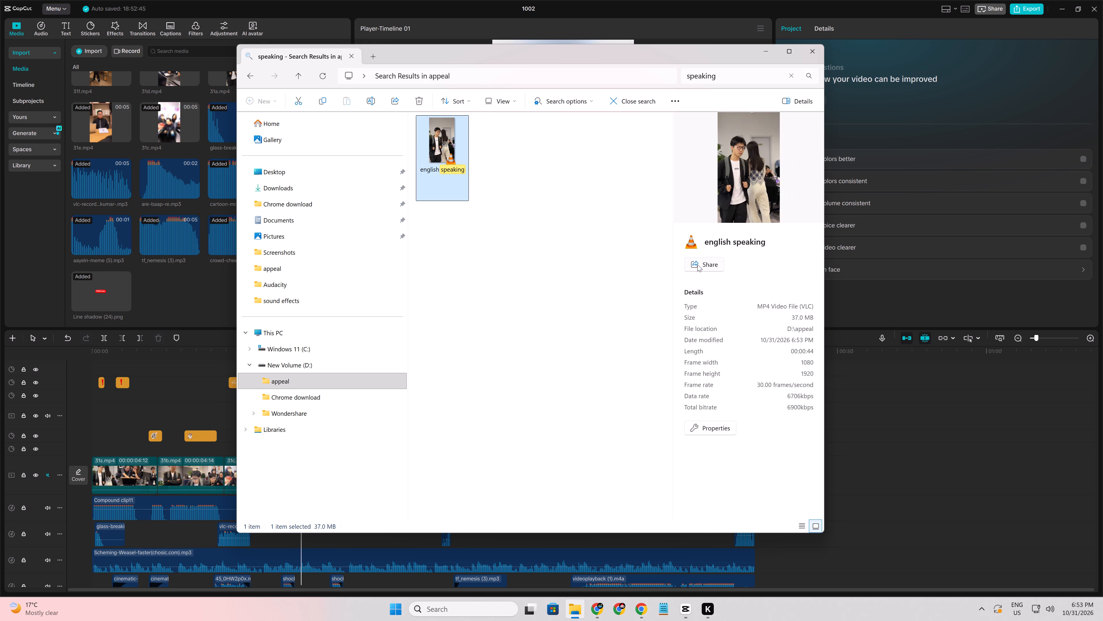
left_click(768, 51)
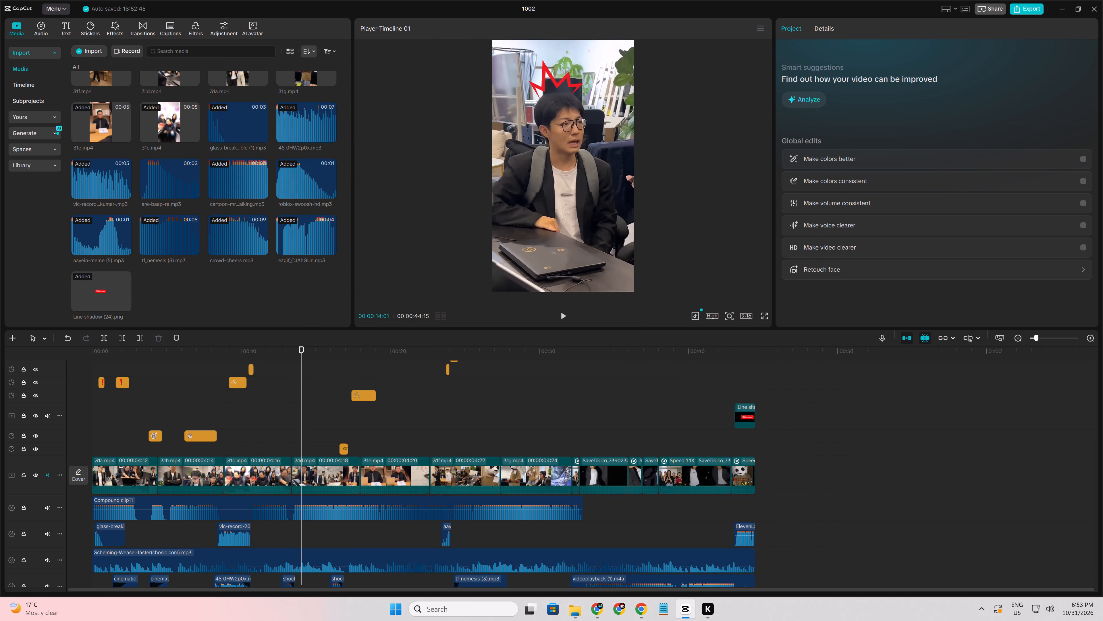
Leave project 1002 for the CapCut home screen and open project 0909.
left_click(55, 12)
left_click(54, 112)
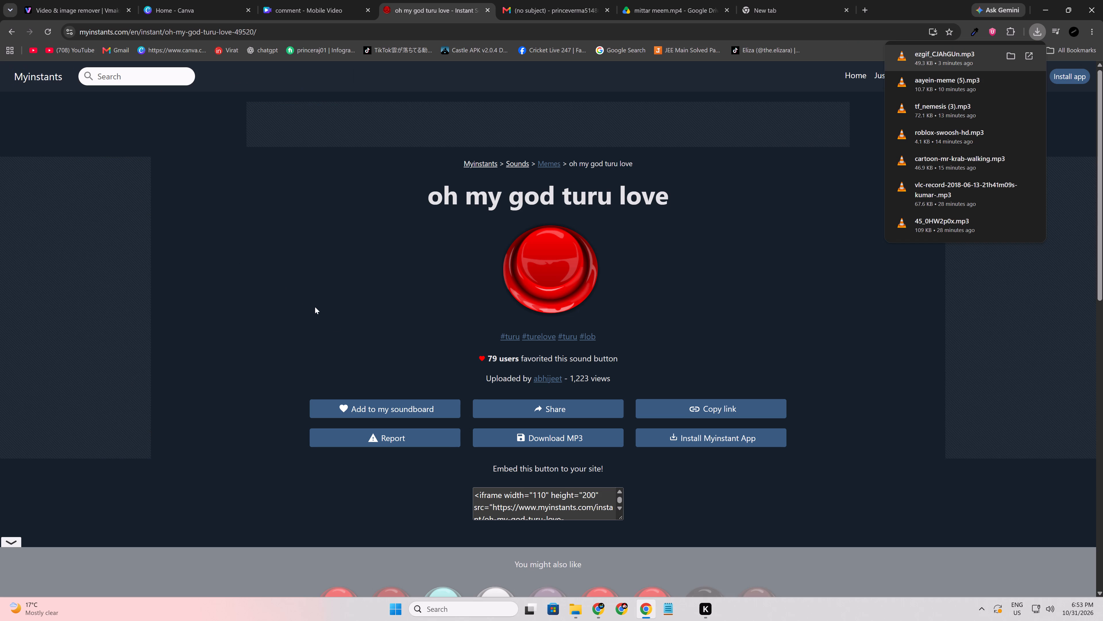
scroll(475, 333, "down", 2)
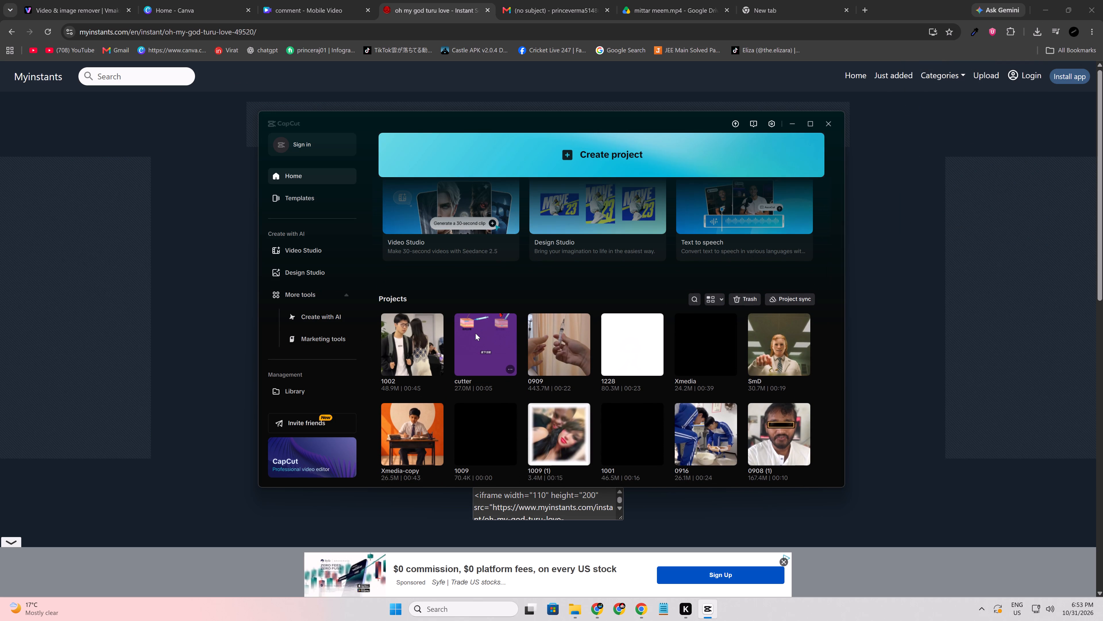
left_click(555, 343)
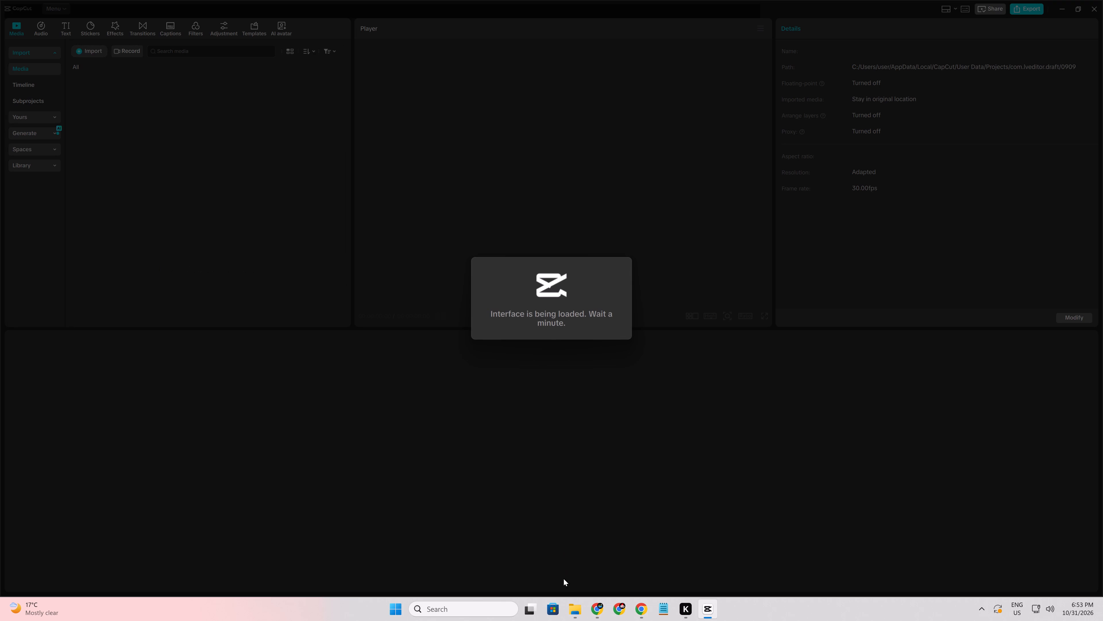
Import the clips 31bb, 31dd and 31f from the Downloads folder into the project media, cancelling the linking of lost media.
left_click(572, 607)
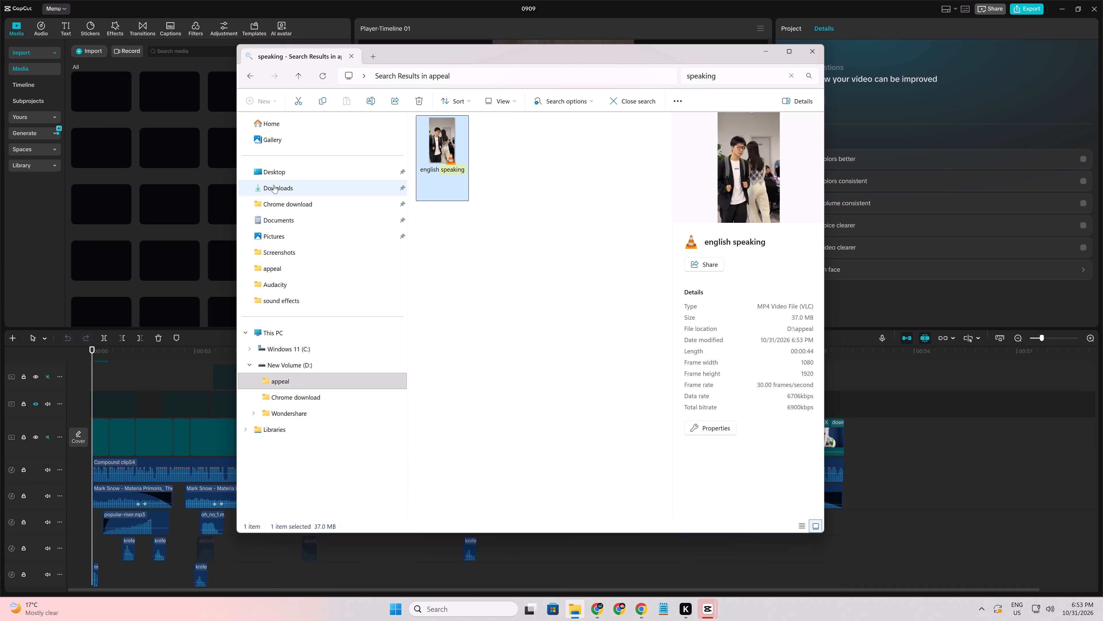
left_click(280, 193)
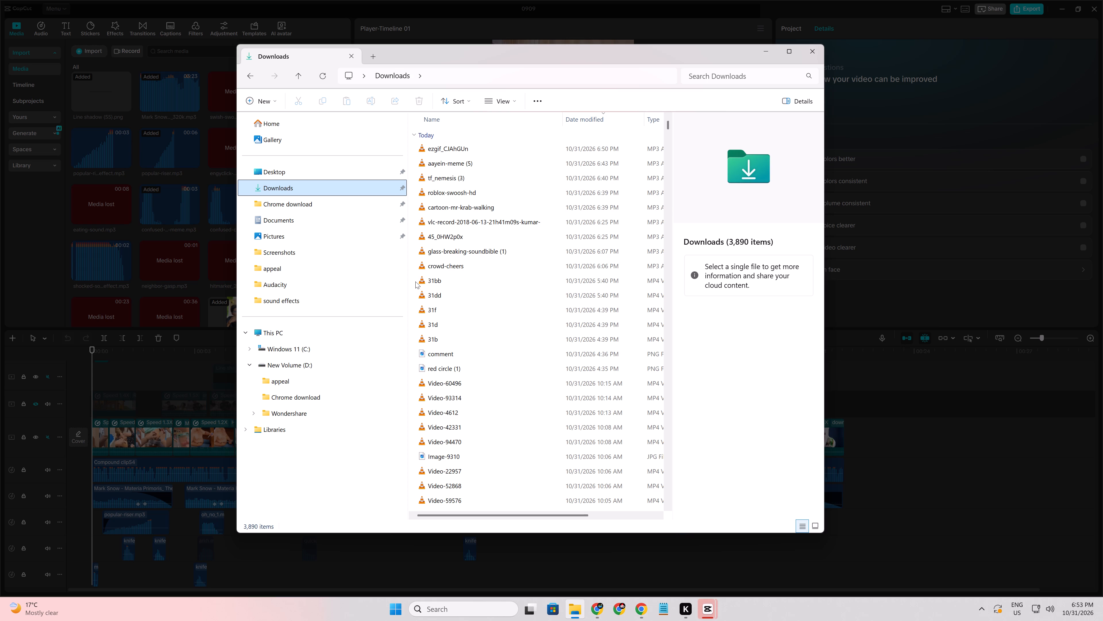
left_click_drag(415, 281, 426, 314)
left_click_drag(426, 314, 142, 312)
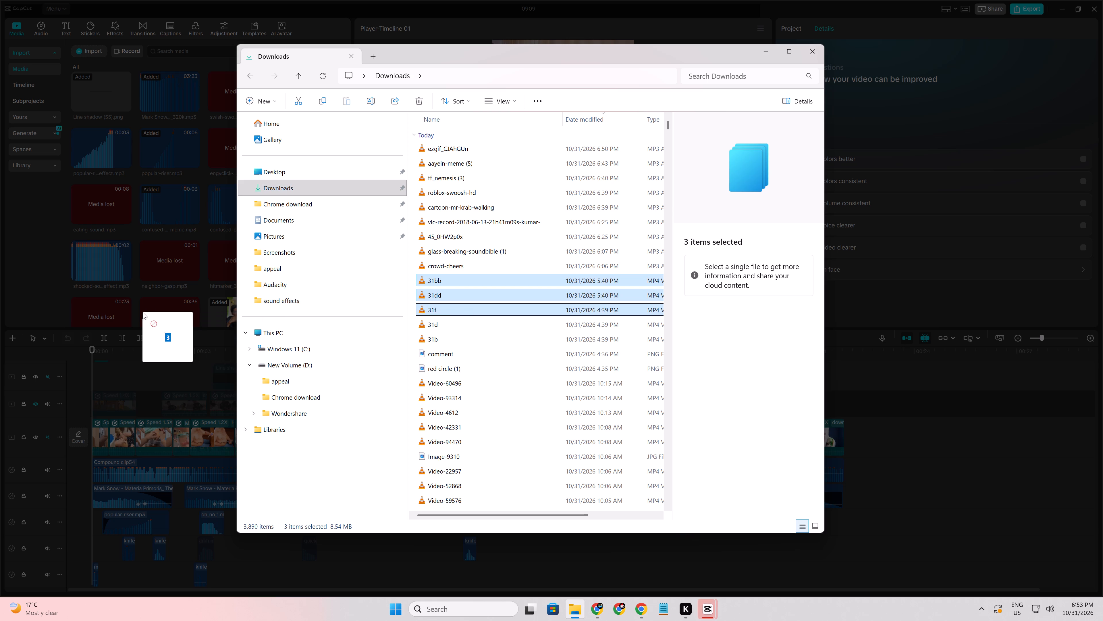
left_click_drag(142, 312, 142, 312)
left_click_drag(434, 295, 207, 276)
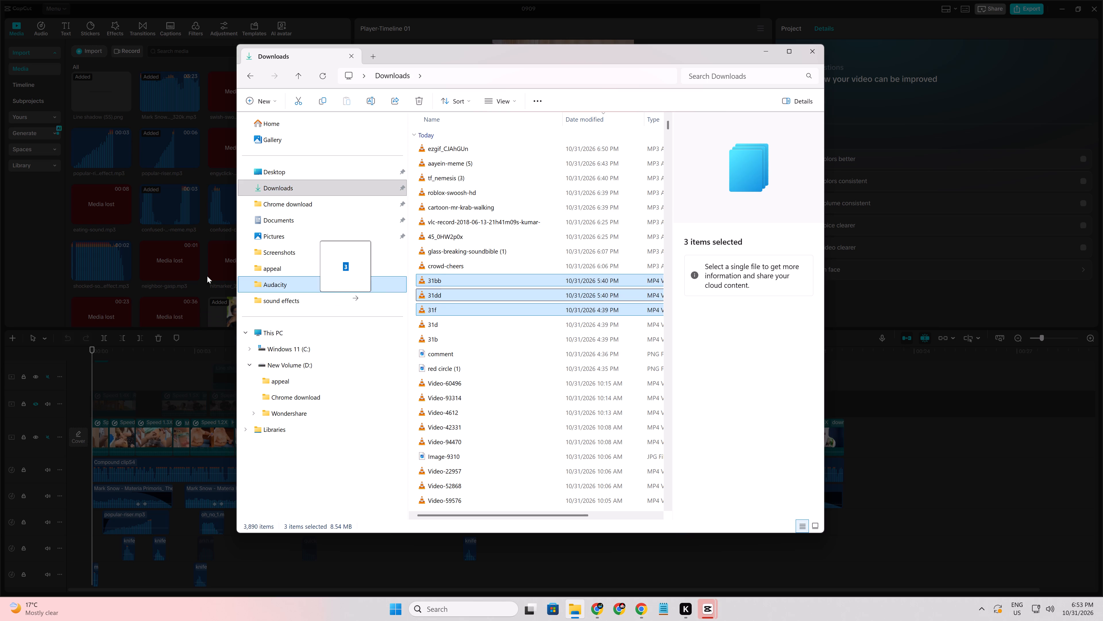
left_click_drag(207, 276, 123, 255)
left_click_drag(487, 55, 459, 259)
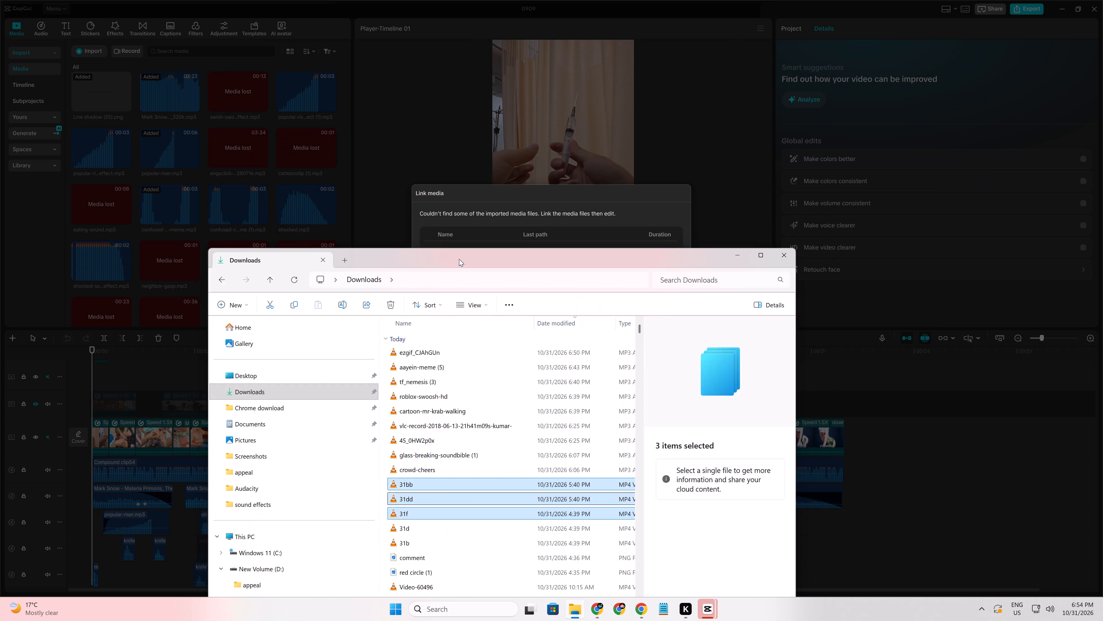
left_click_drag(459, 259, 605, 448)
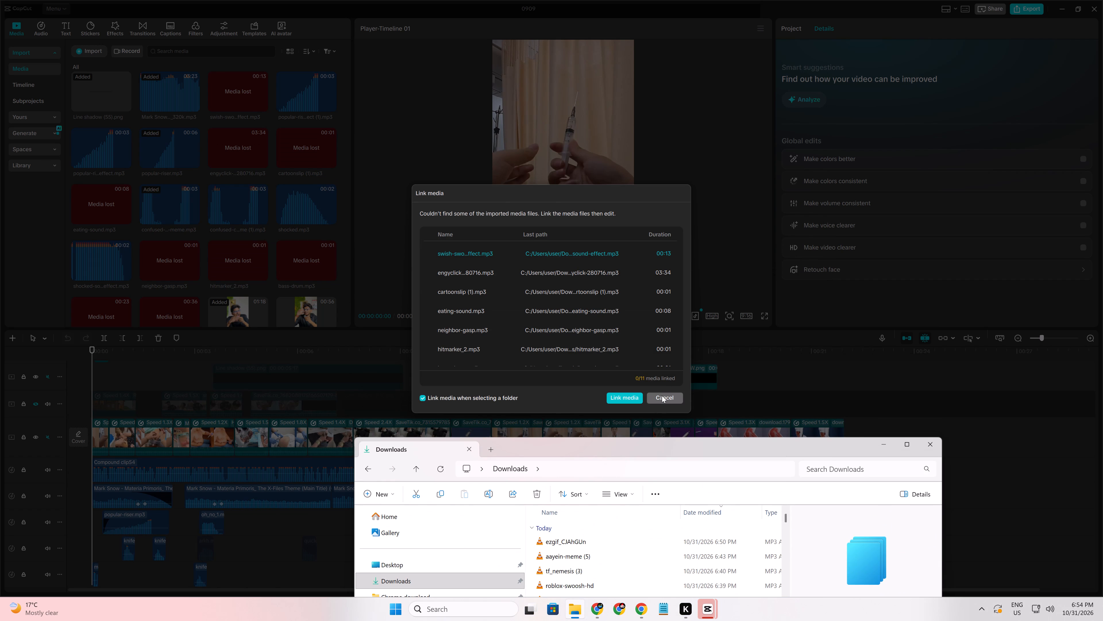
left_click(662, 396)
left_click(570, 608)
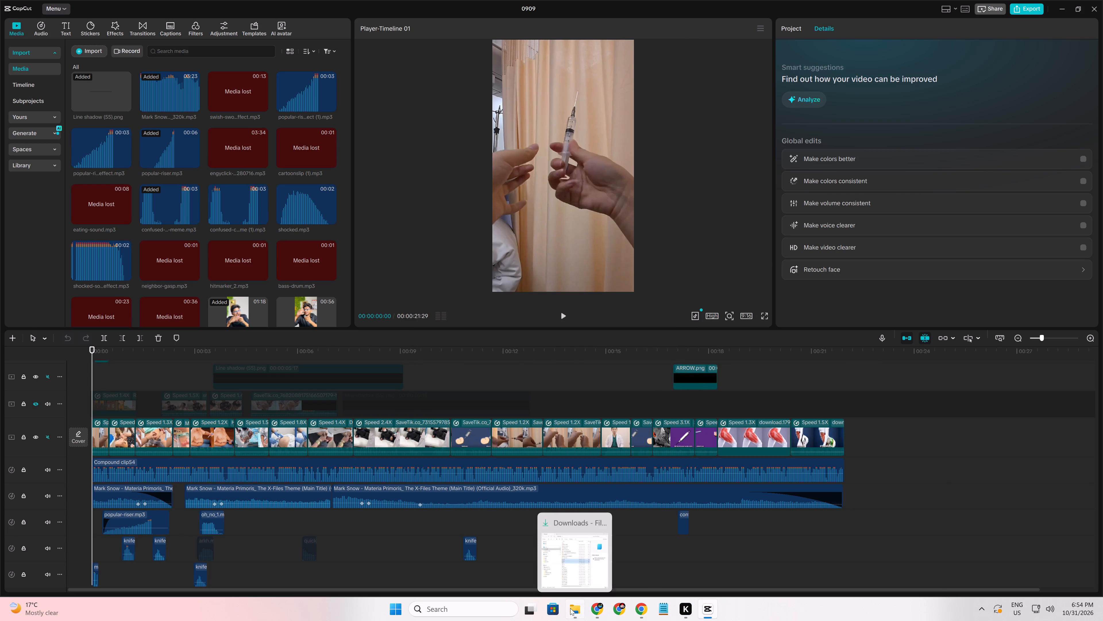
left_click_drag(576, 453, 605, 242)
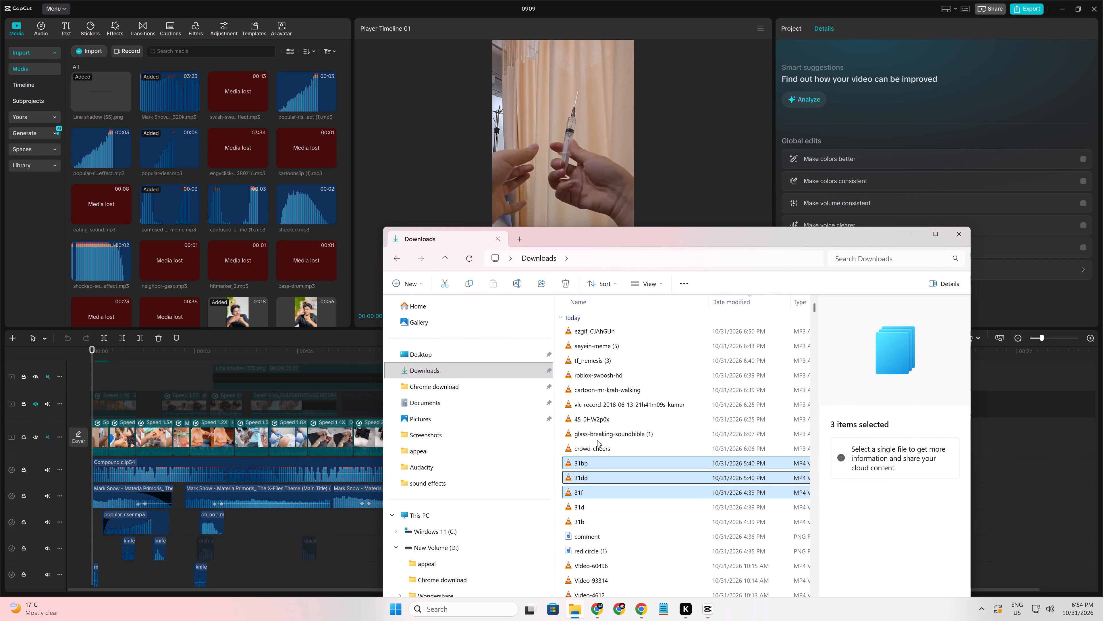
left_click_drag(591, 459, 178, 274)
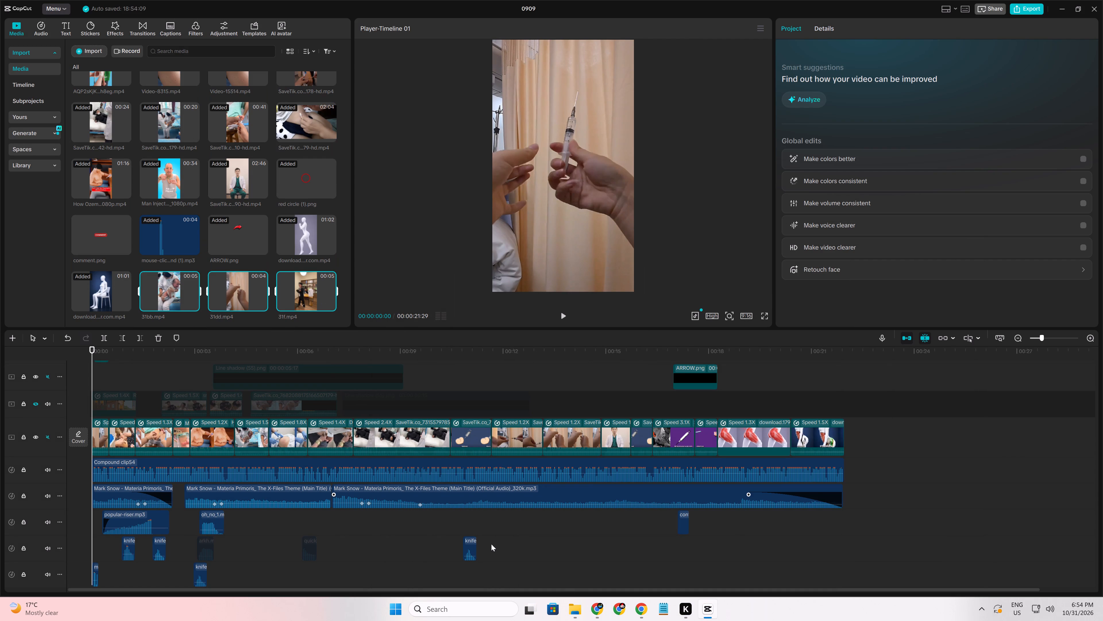
Import the clips 31ee, 31aa and 31cc from the Chrome download folder into the project media.
left_click(571, 609)
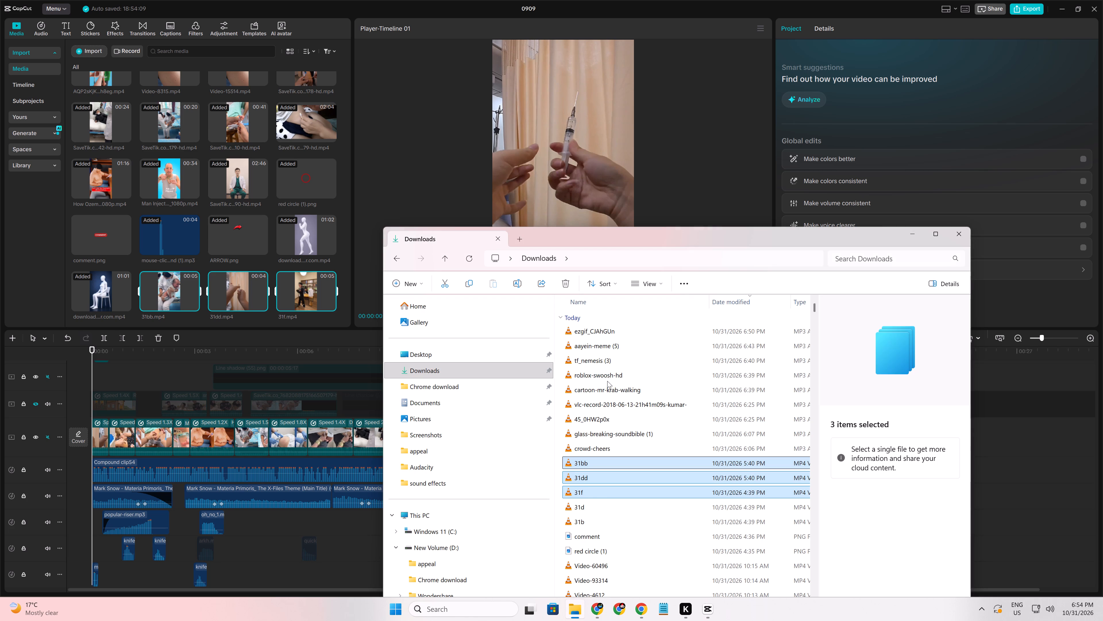
scroll(607, 381, "down", 1)
left_click(473, 392)
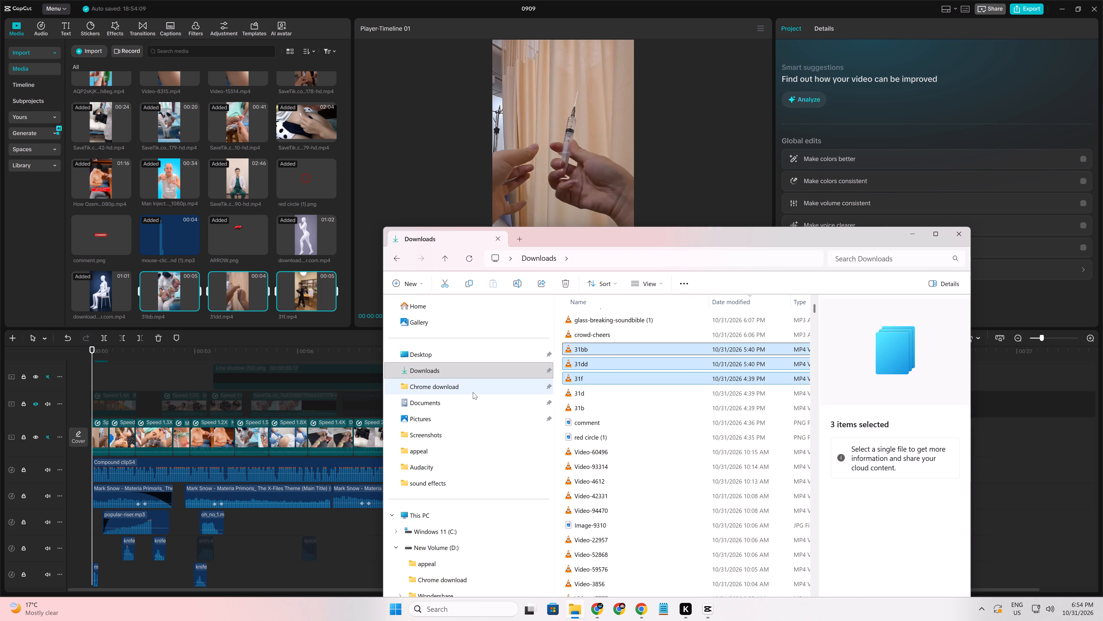
left_click_drag(561, 317, 578, 338)
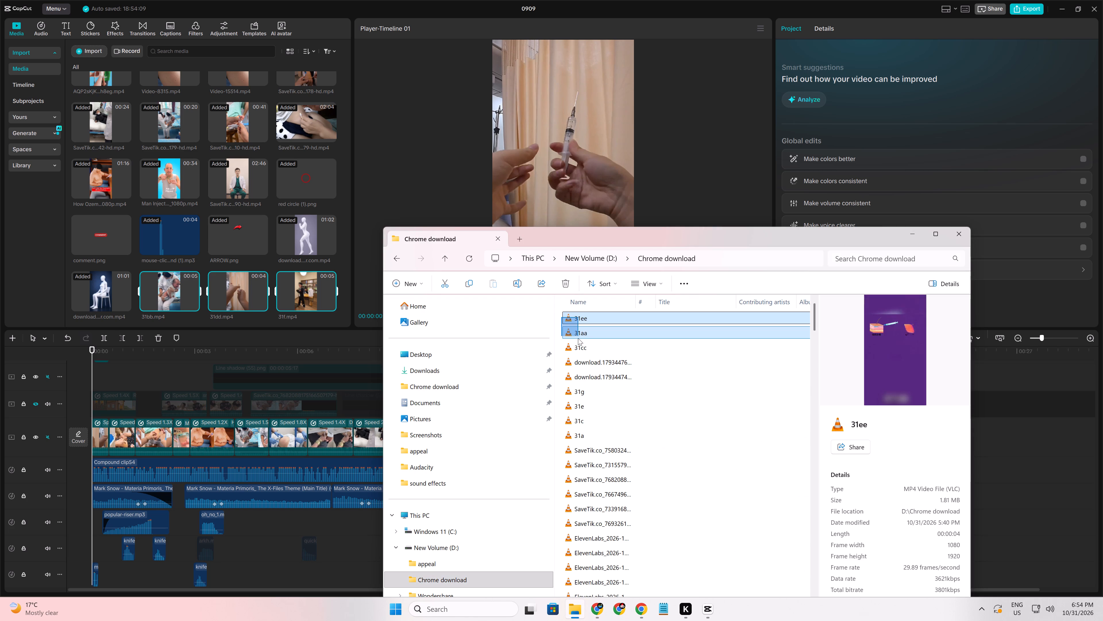
left_click_drag(578, 338, 579, 345)
left_click_drag(581, 346, 304, 236)
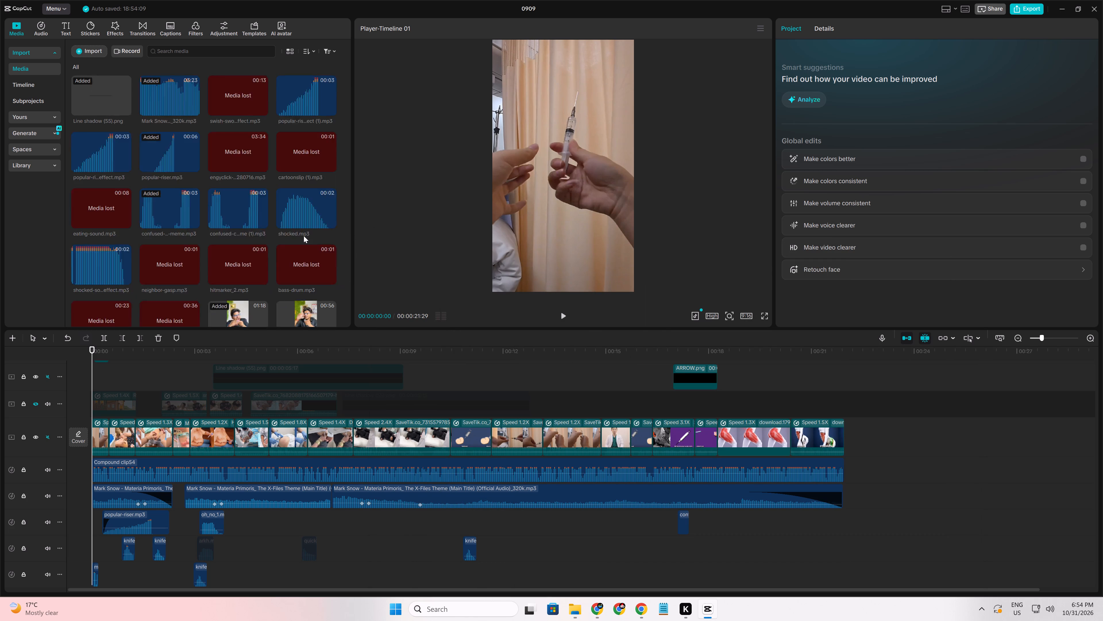
Enlarge the timeline scale and preview the imported clips 31aa and 31ee.
scroll(177, 501, "up", 2)
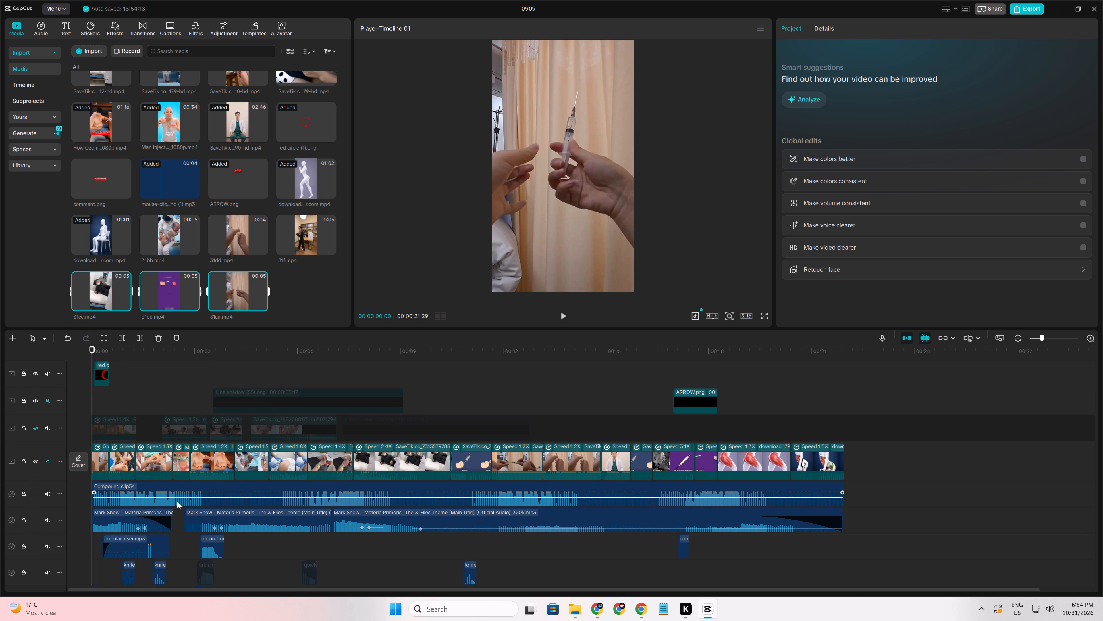
scroll(178, 501, "up", 18, "ctrl")
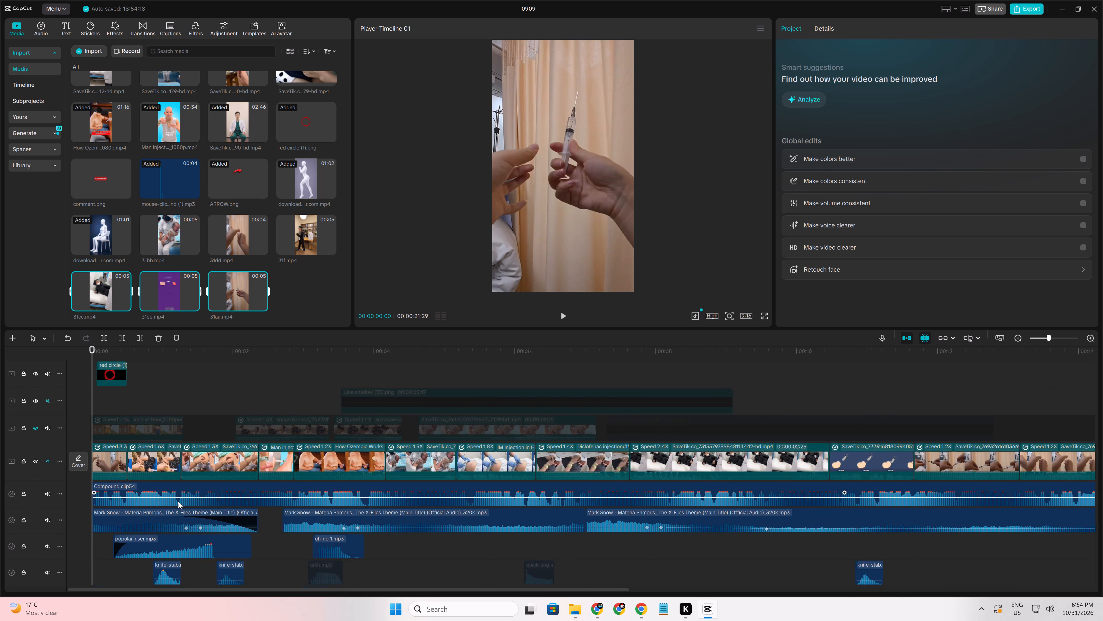
scroll(178, 501, "up", 10, "ctrl")
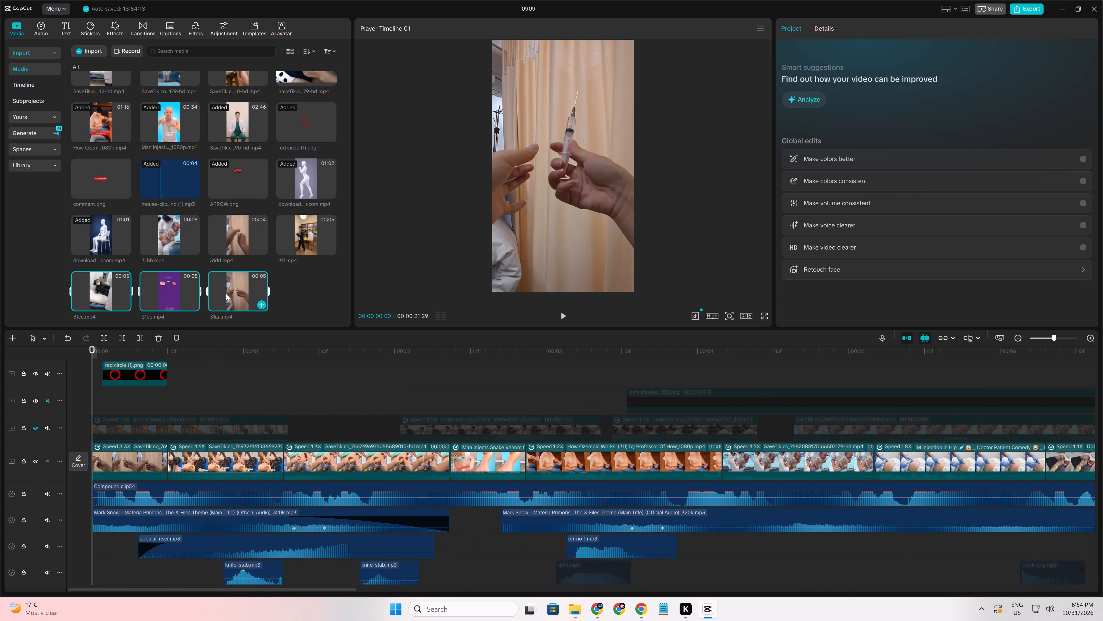
left_click(317, 302)
left_click(236, 287)
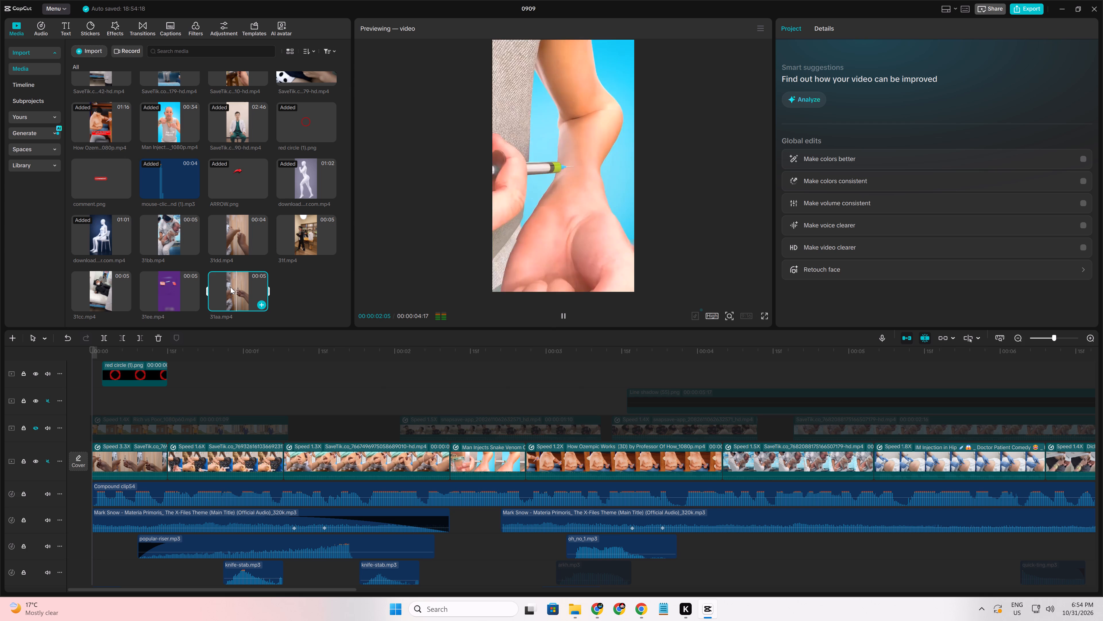
left_click(172, 292)
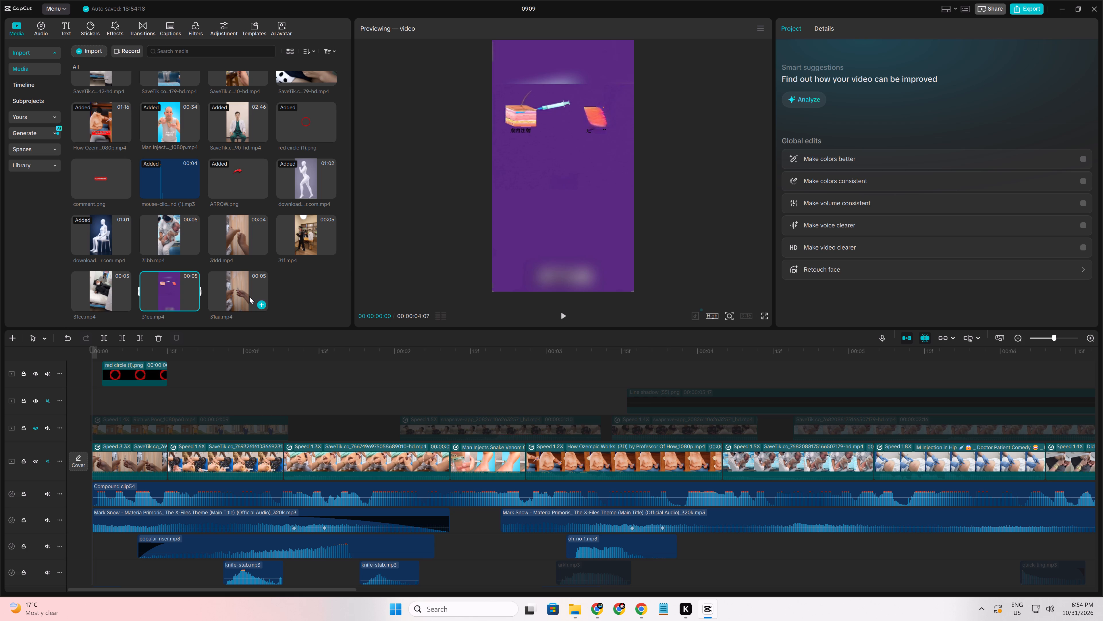
Play the timeline's opening, move the playhead back to the red circle's start at 00:00:00:02, and preview clip 31aa for comparison.
left_click(314, 294)
left_click_drag(314, 294, 289, 296)
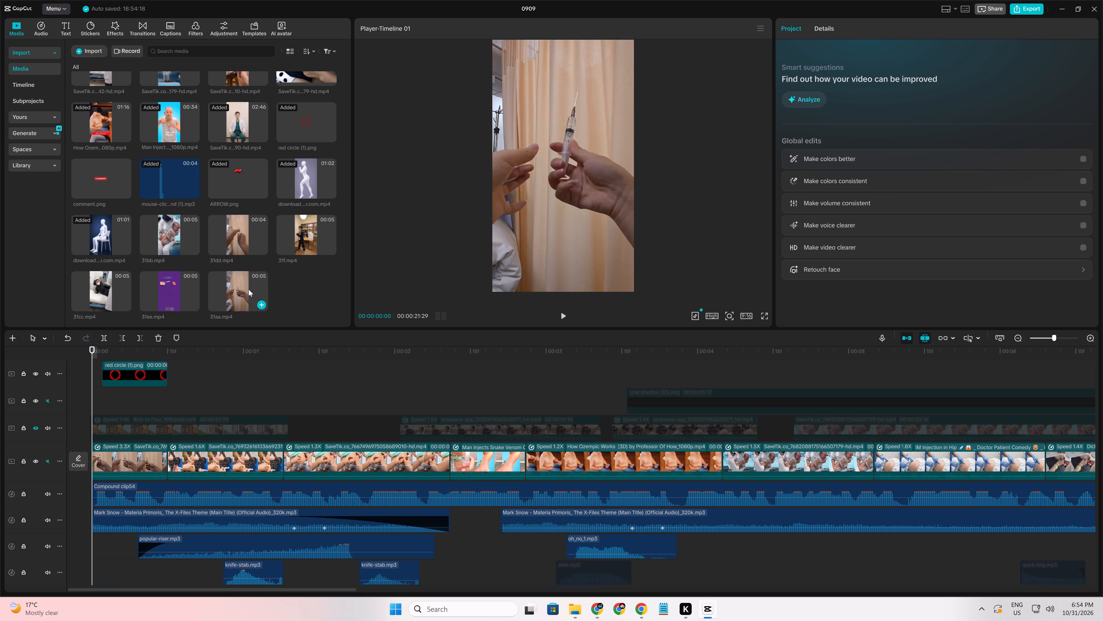
key("space")
key("space")
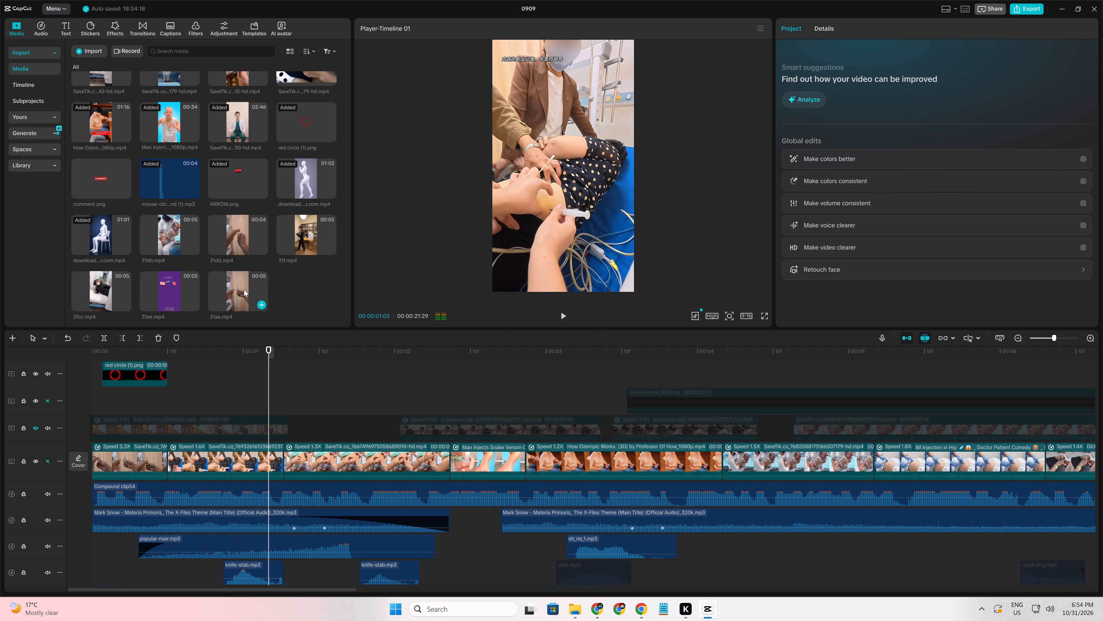
left_click(175, 391)
left_click_drag(175, 391, 118, 398)
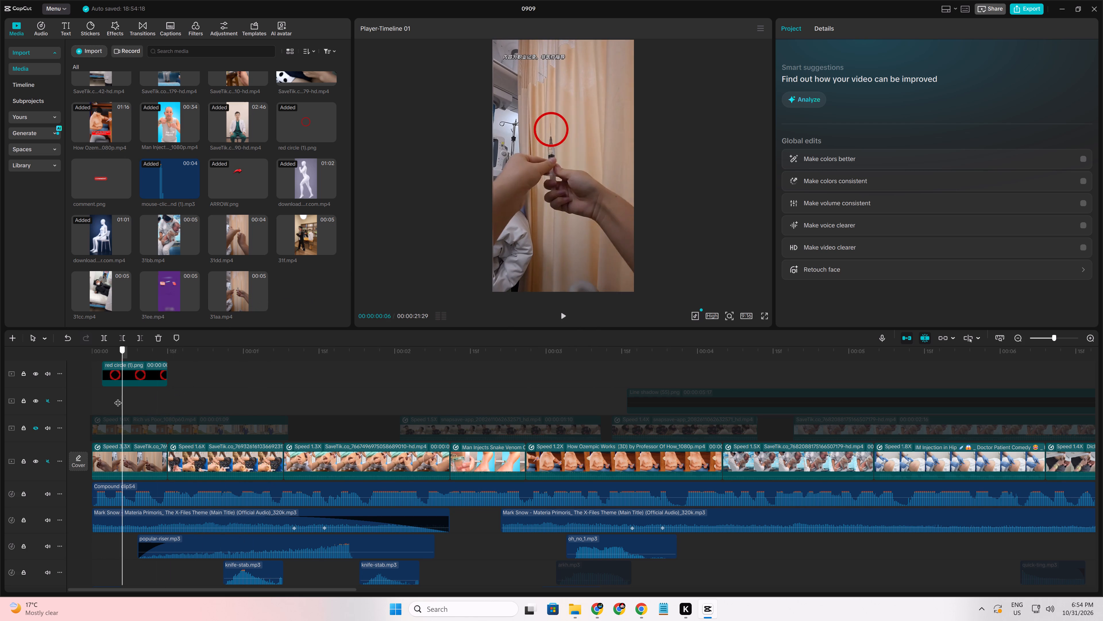
left_click_drag(118, 398, 101, 401)
left_click(233, 294)
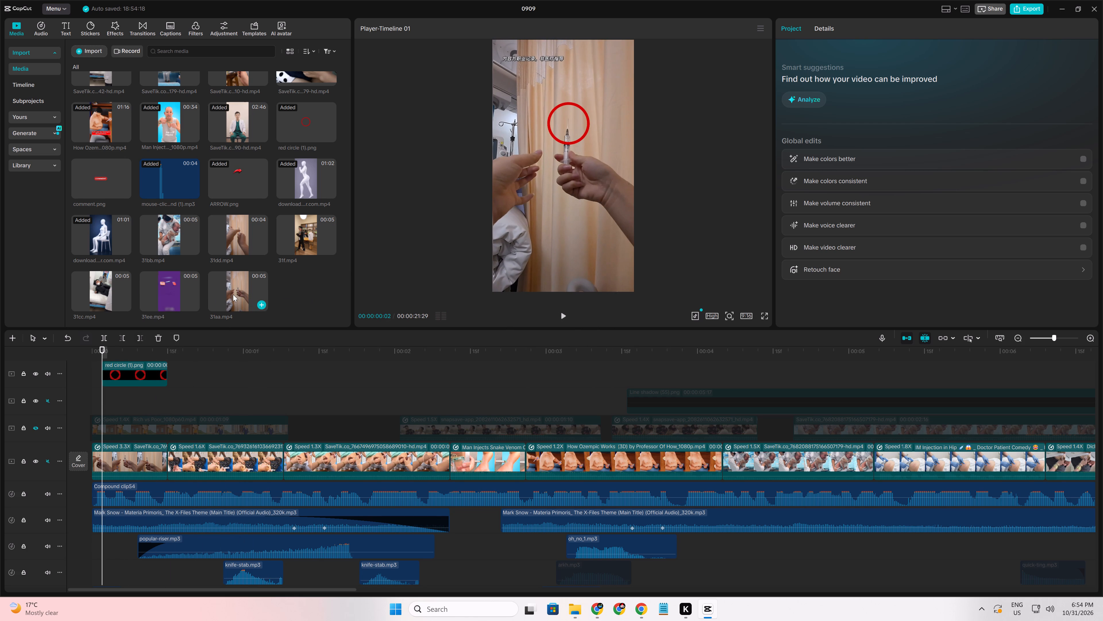
key("space")
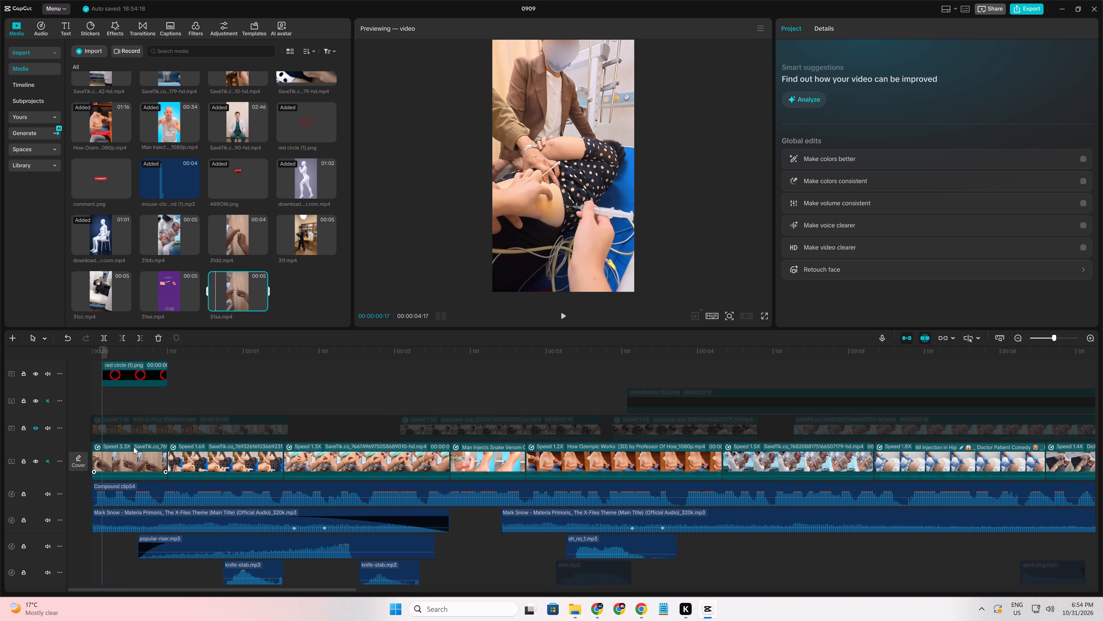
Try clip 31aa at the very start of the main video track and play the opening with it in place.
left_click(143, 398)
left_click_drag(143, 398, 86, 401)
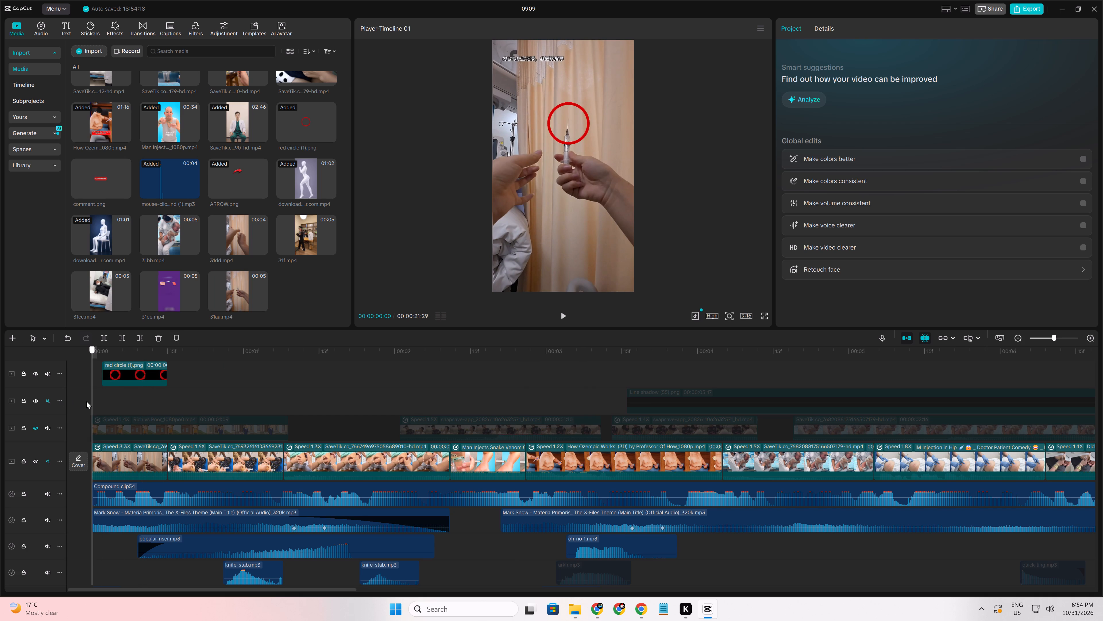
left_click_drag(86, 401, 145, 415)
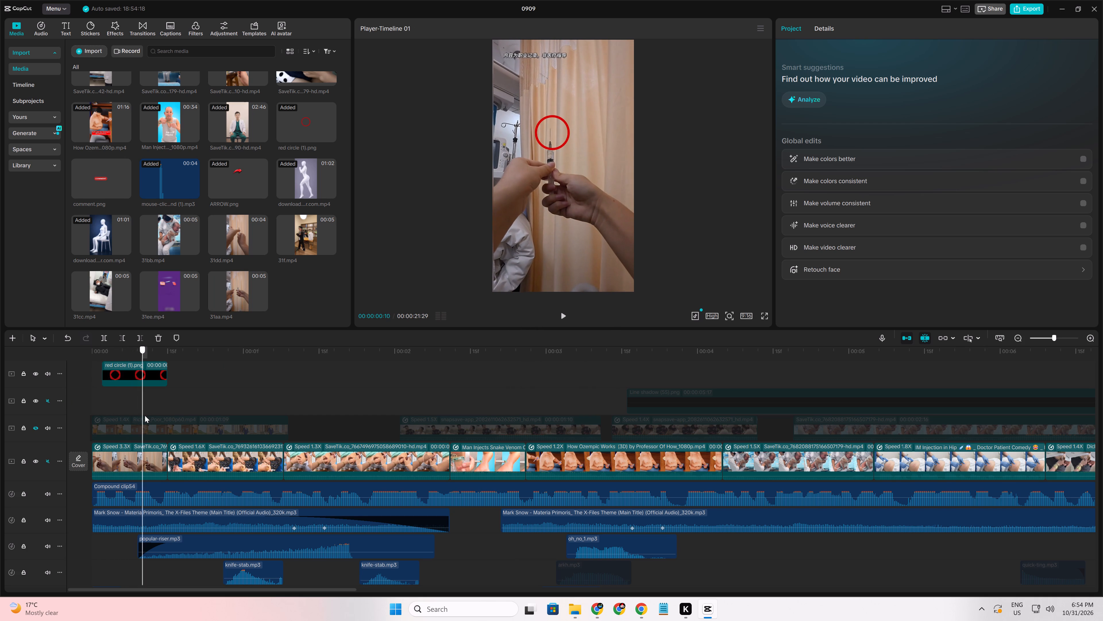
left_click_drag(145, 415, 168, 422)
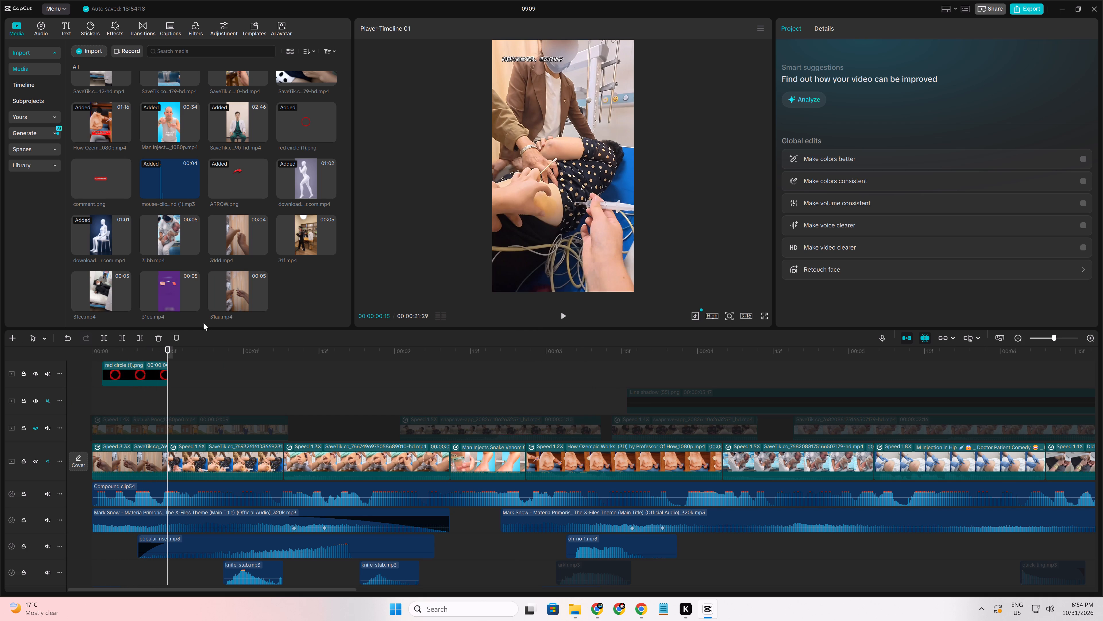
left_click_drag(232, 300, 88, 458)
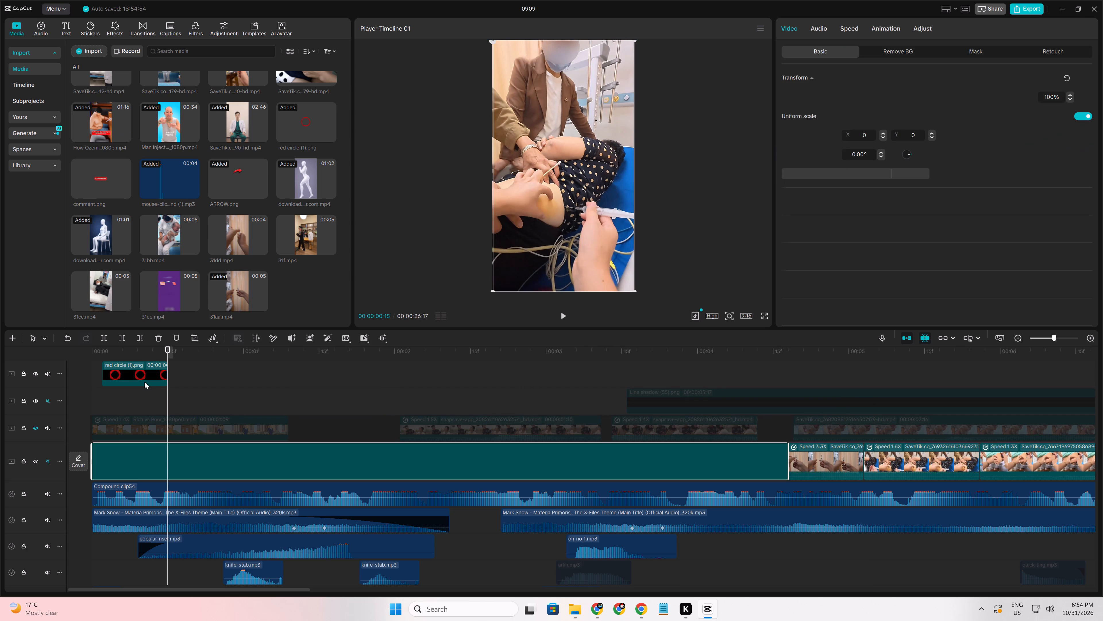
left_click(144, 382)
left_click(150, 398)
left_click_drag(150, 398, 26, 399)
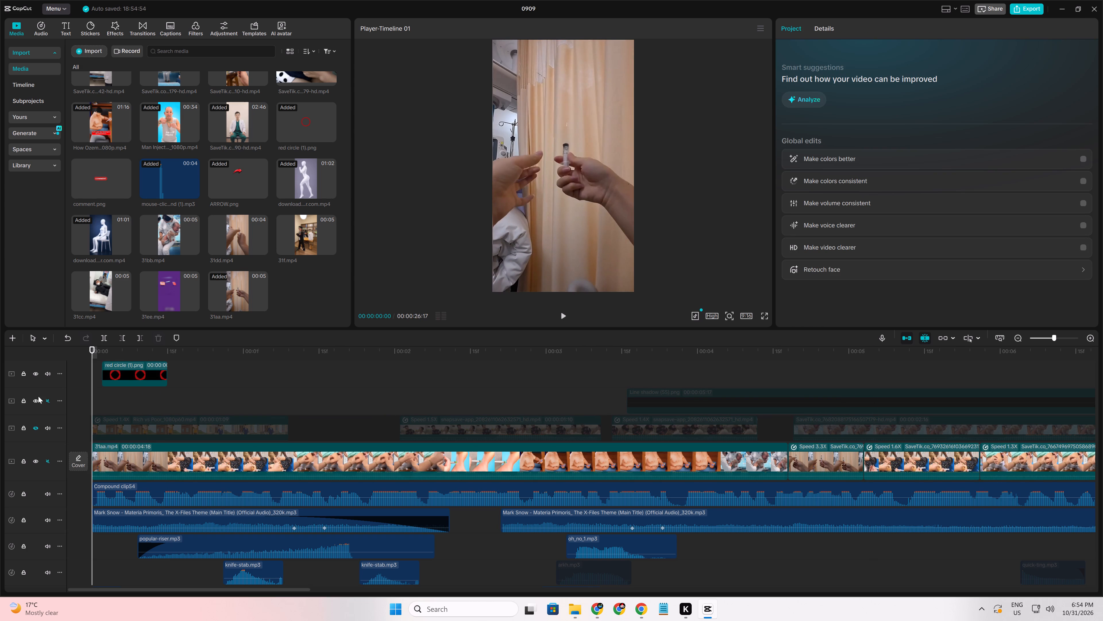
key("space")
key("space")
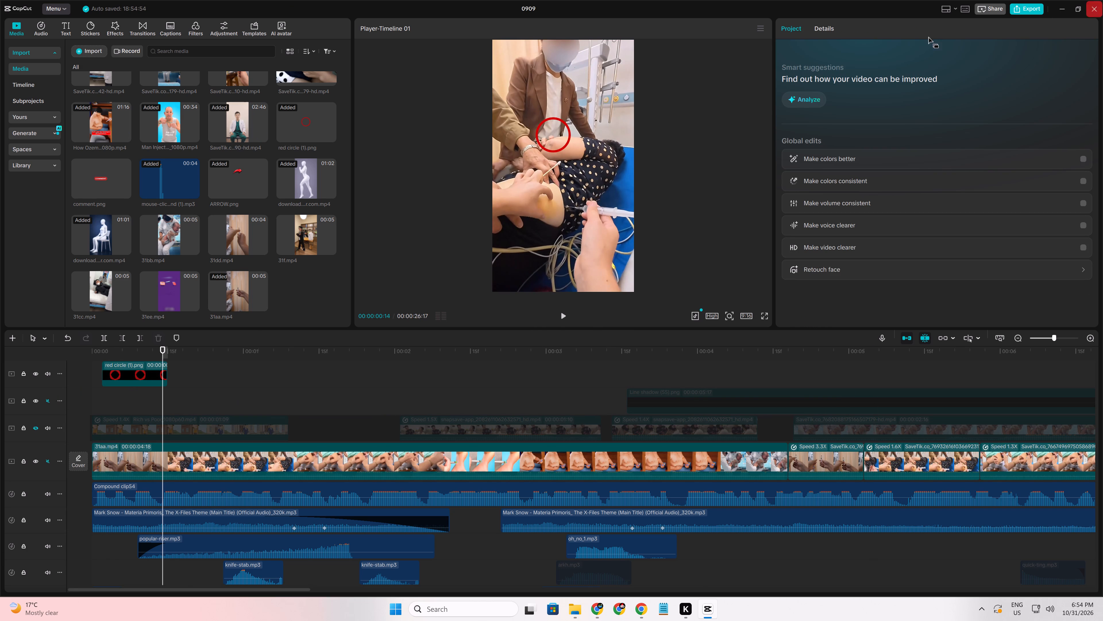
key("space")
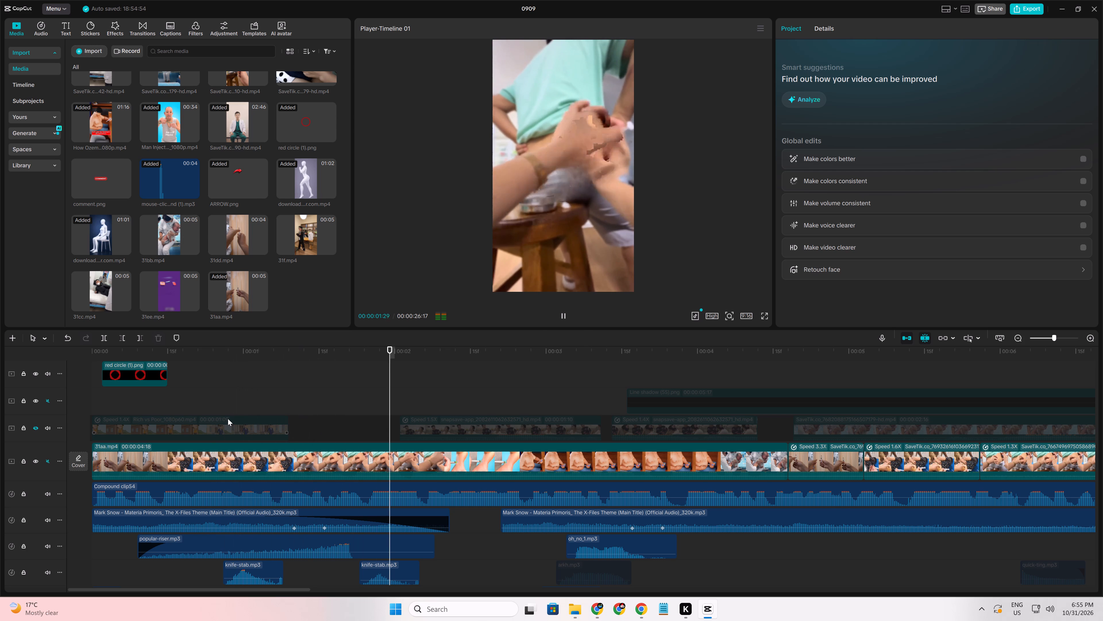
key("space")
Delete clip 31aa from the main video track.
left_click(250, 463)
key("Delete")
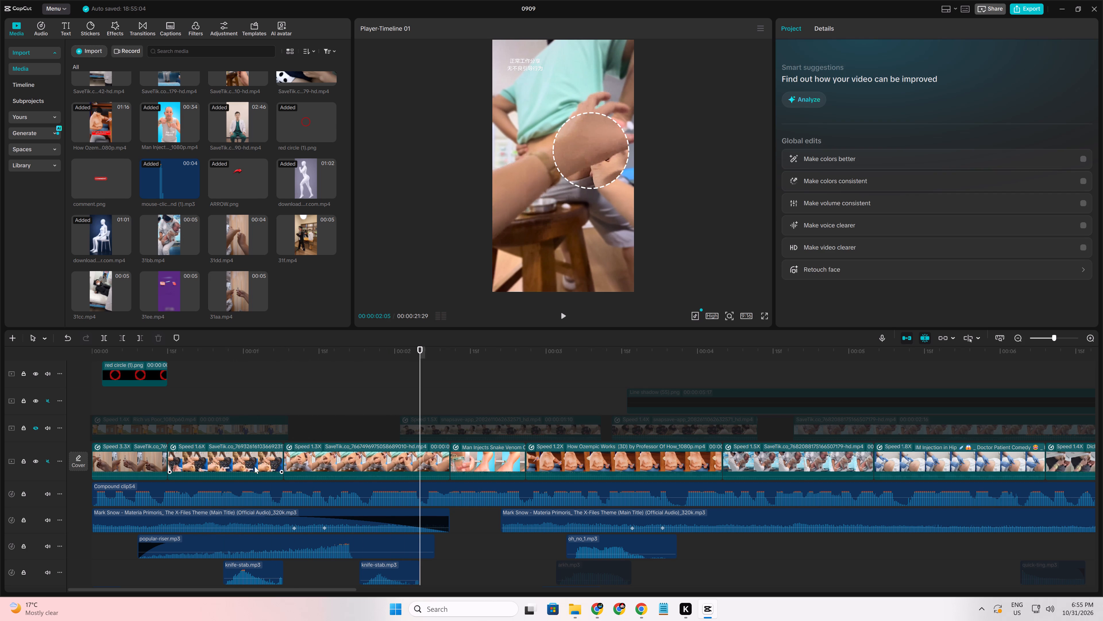
Play the timeline from the start to about 00:00:03:26, replaying the first clip, to examine the original opening clips.
left_click(274, 404)
left_click_drag(274, 404, 0, 408)
key("space")
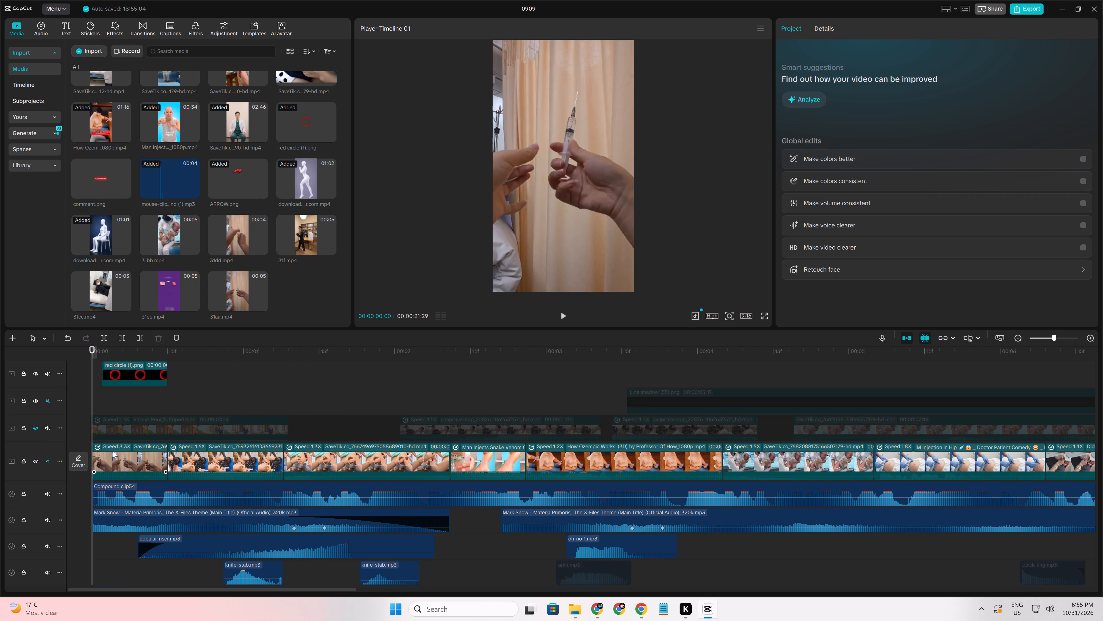
key("space")
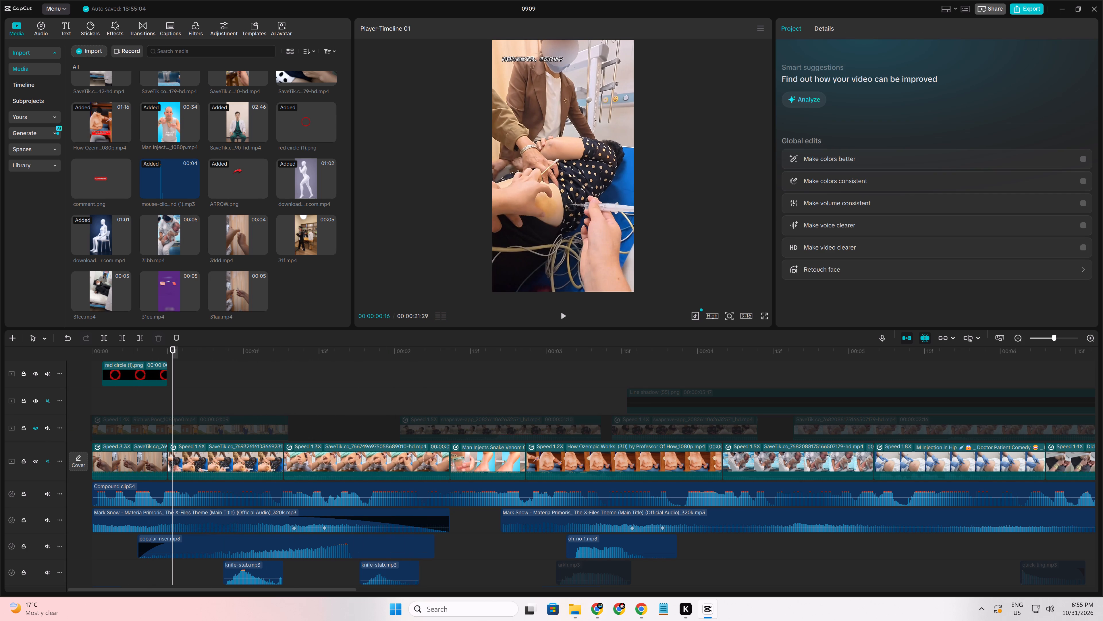
left_click(146, 407)
left_click_drag(146, 407, 13, 404)
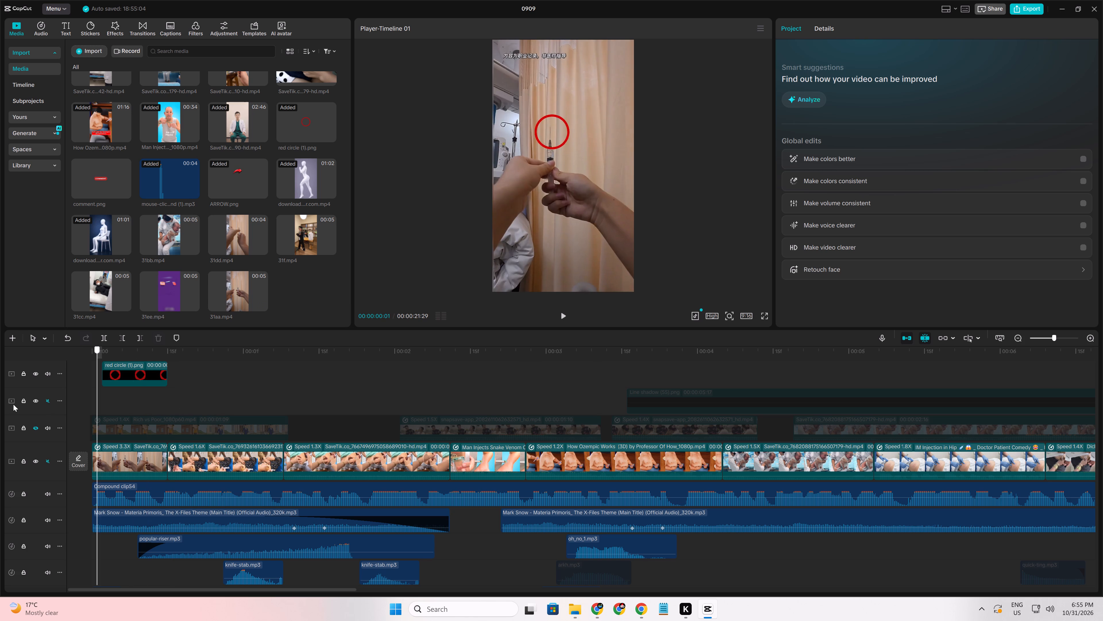
left_click_drag(13, 404, 12, 404)
left_click(122, 459)
key("space")
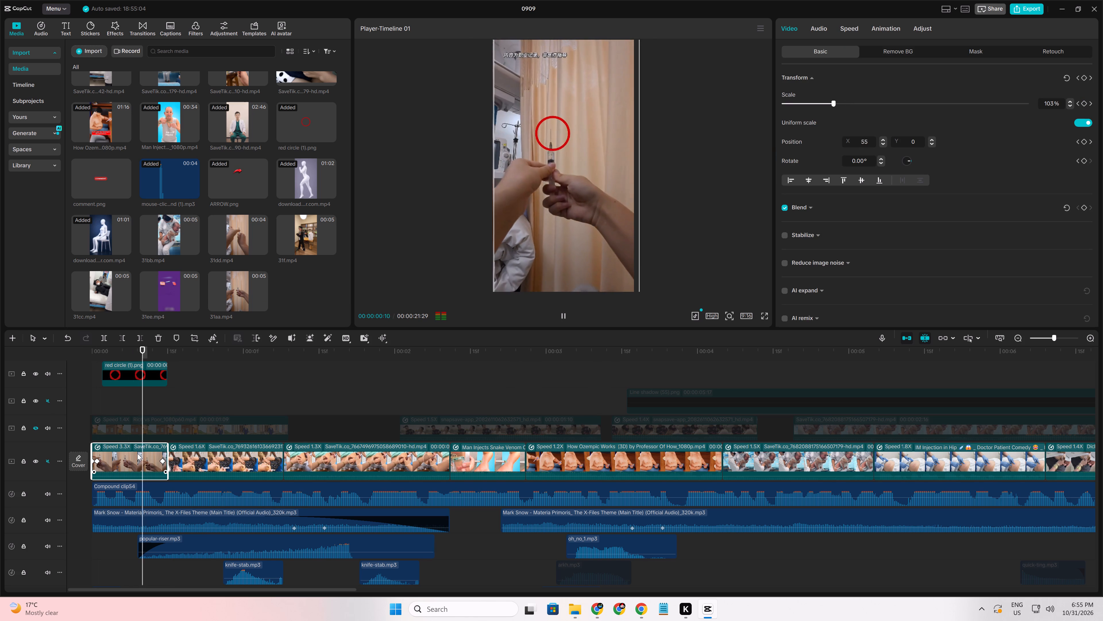
key("space")
key("space")
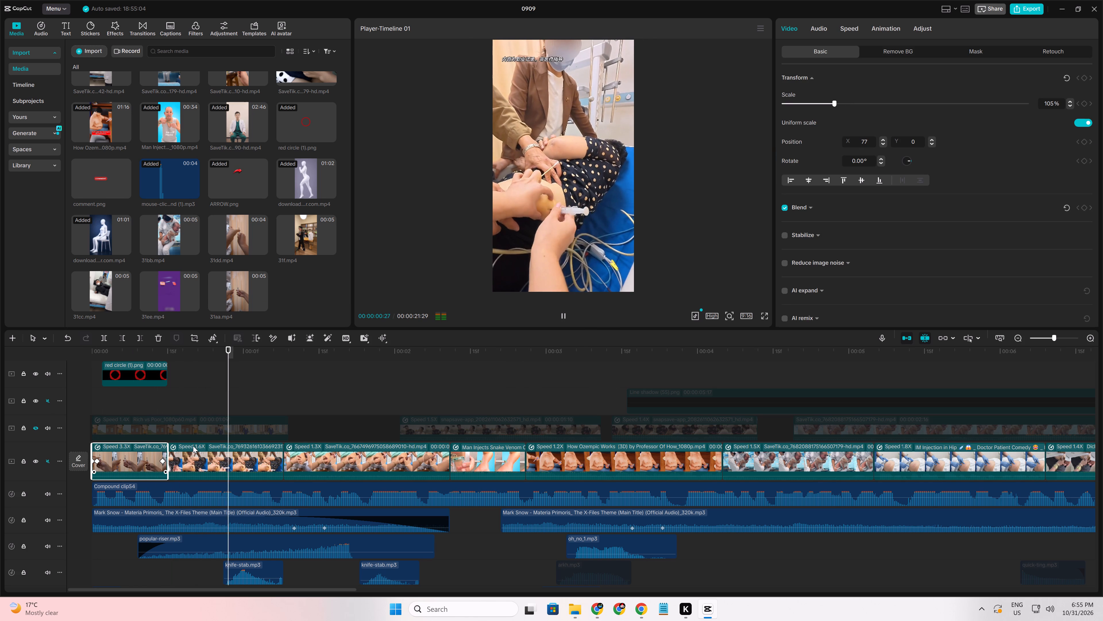
key("space")
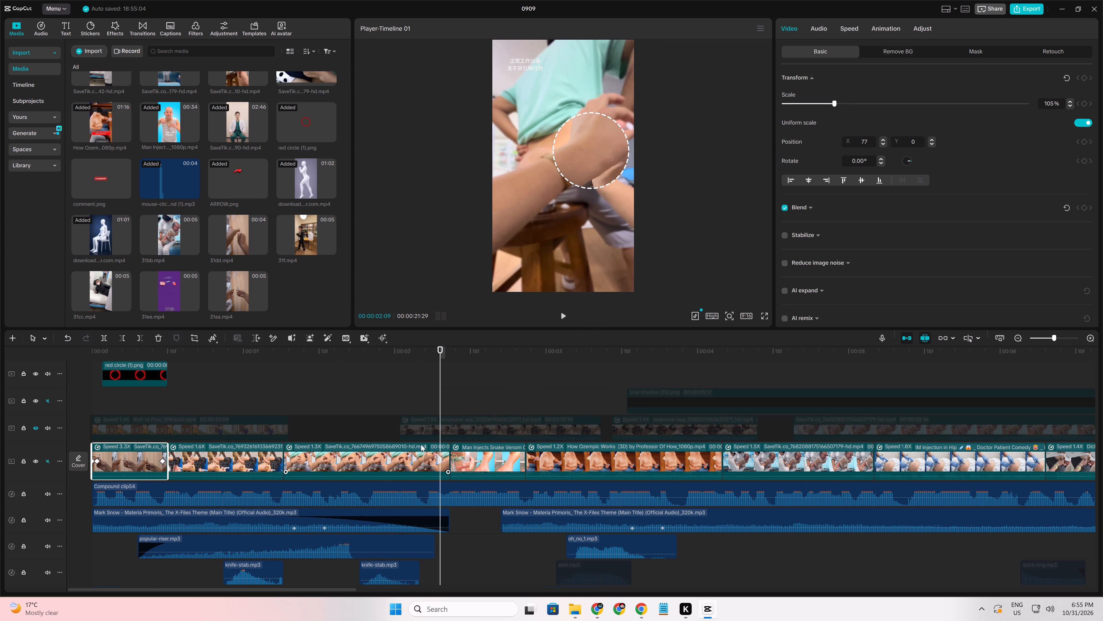
key("space")
key("space")
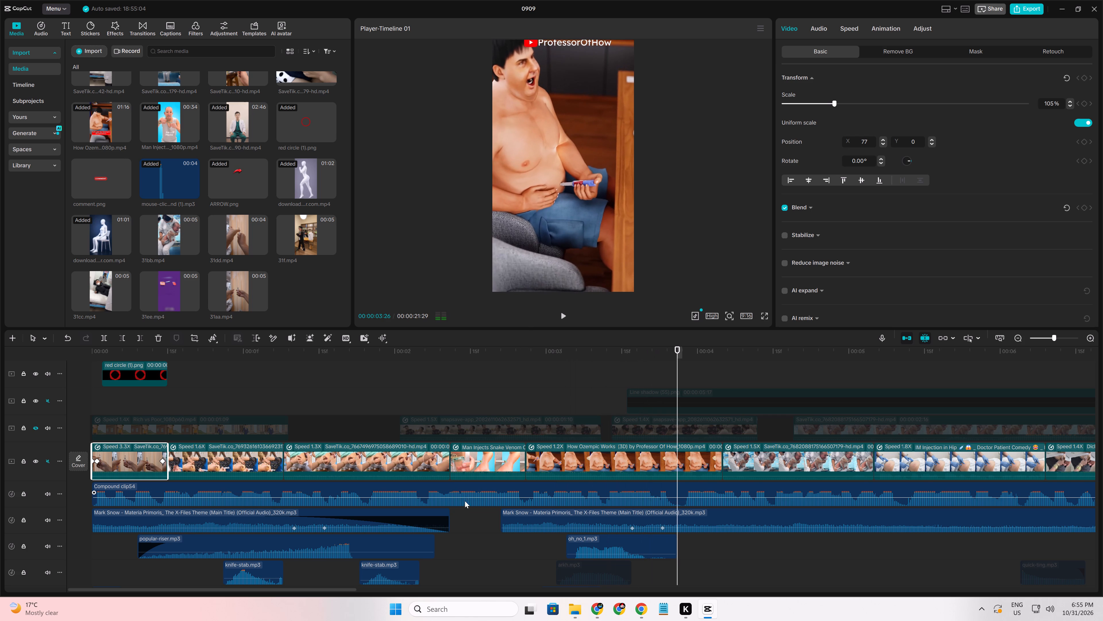
Preview the imported clips 31ee and 31aa to compare them with the clips on the timeline.
left_click(173, 300)
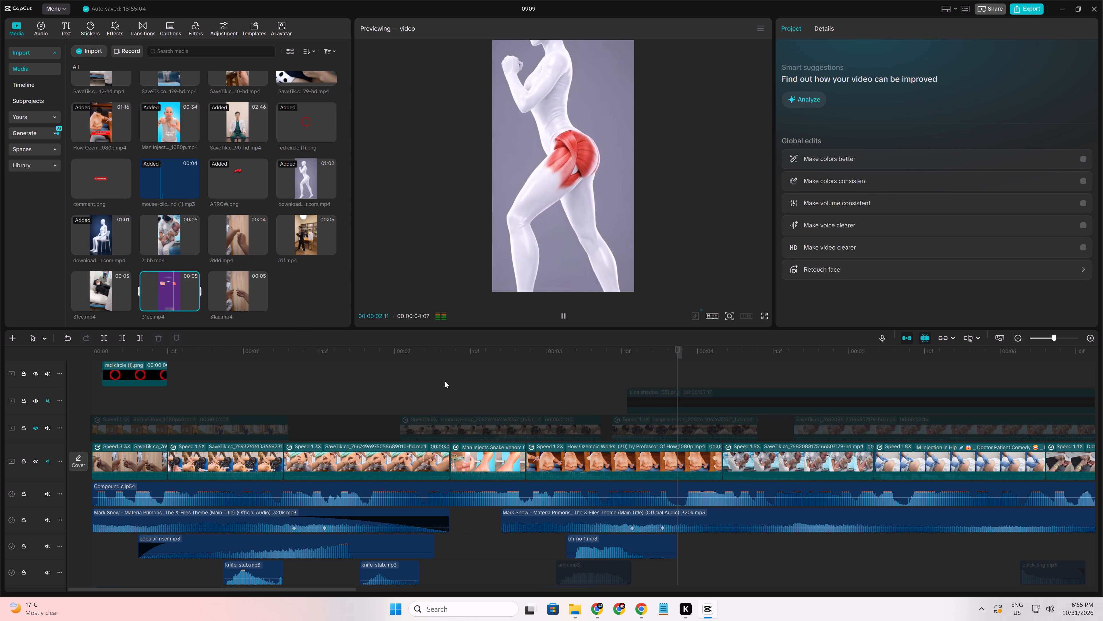
key("space")
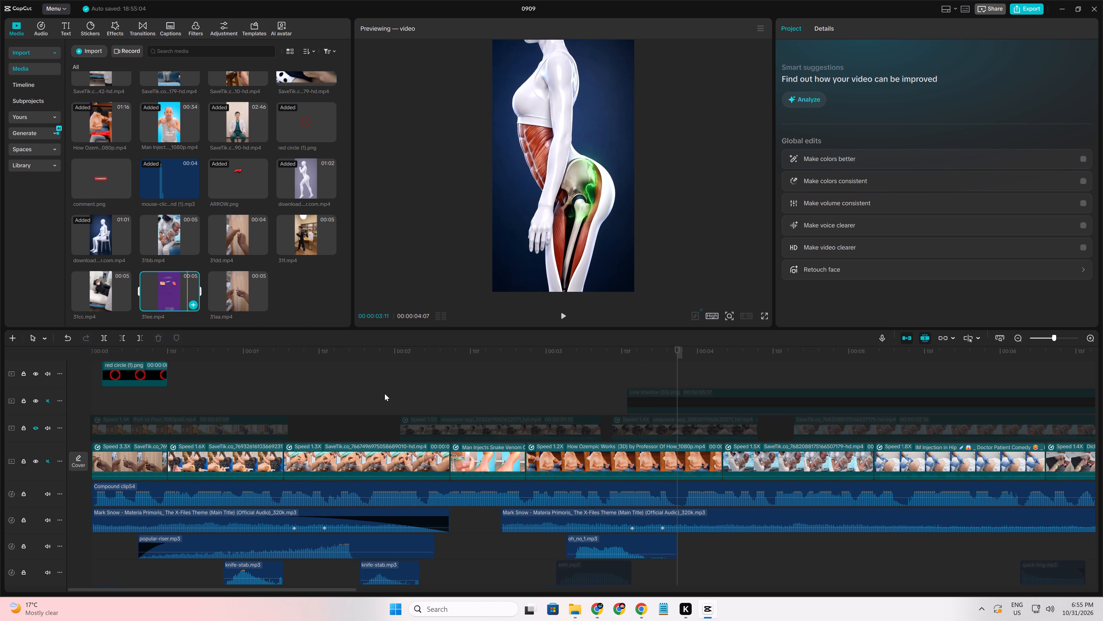
left_click(395, 392)
left_click_drag(395, 392, 429, 397)
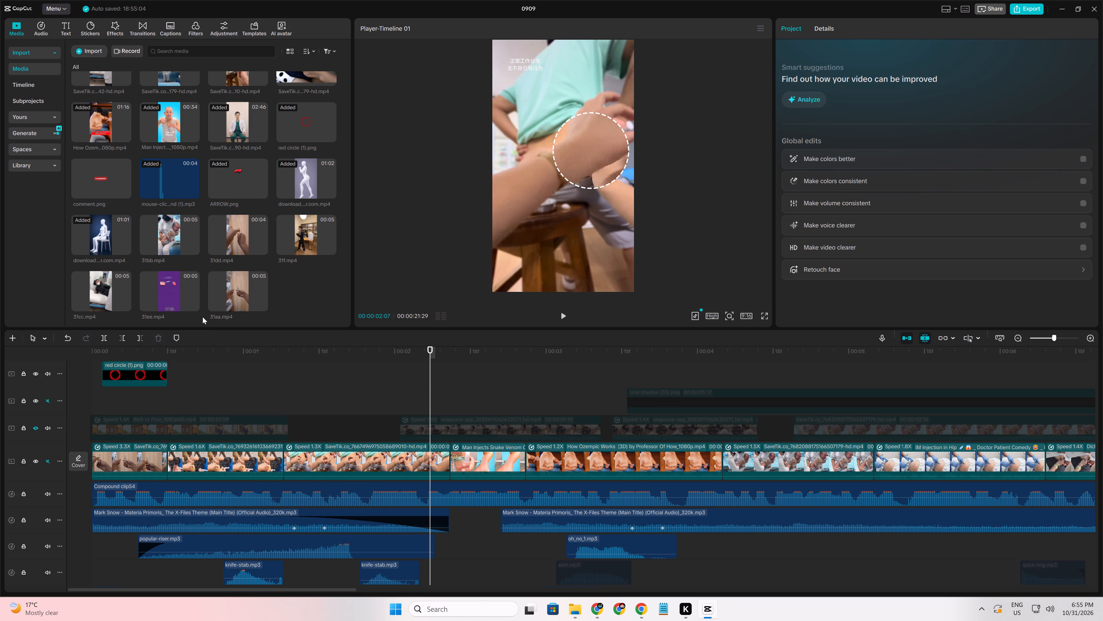
left_click(233, 291)
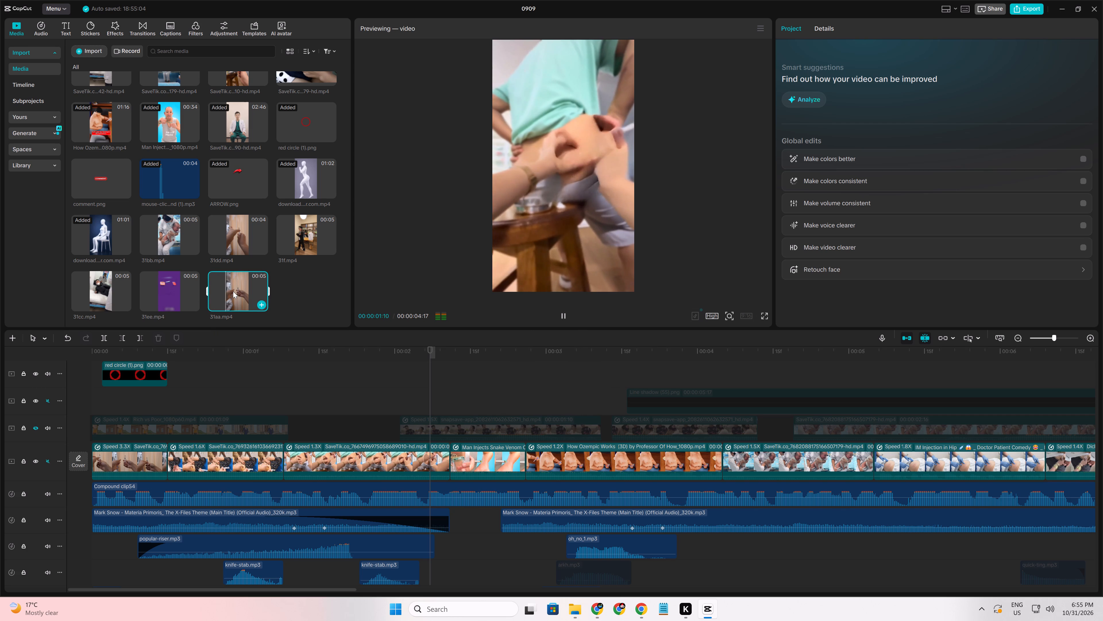
key("space")
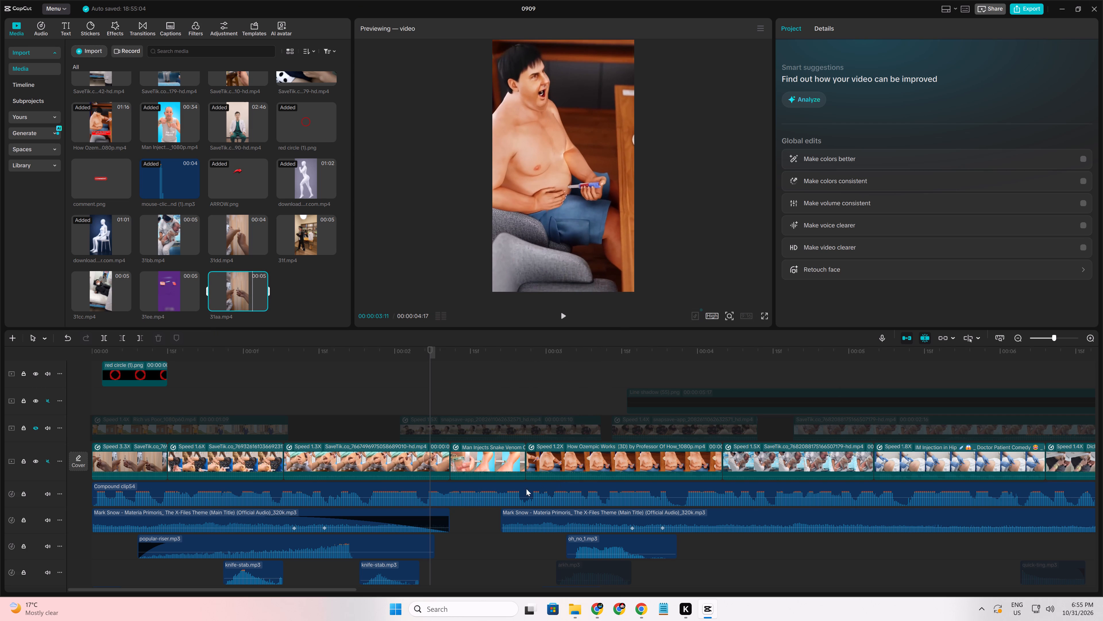
Crop the first clip on the main track from its top edge to cut off the caption text.
left_click(333, 400)
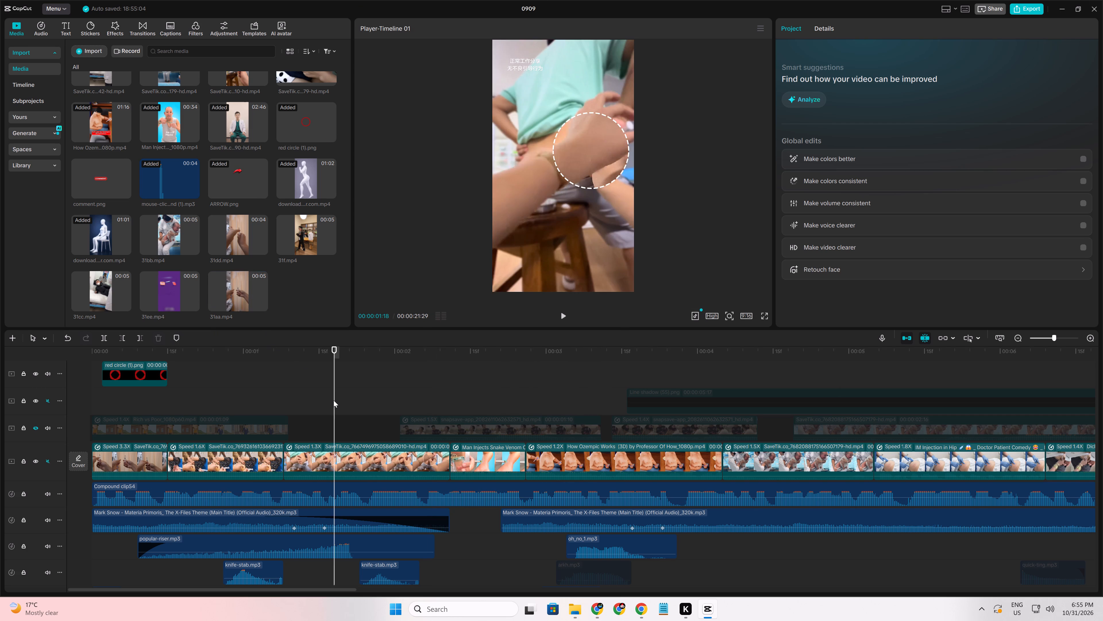
left_click_drag(333, 400, 90, 401)
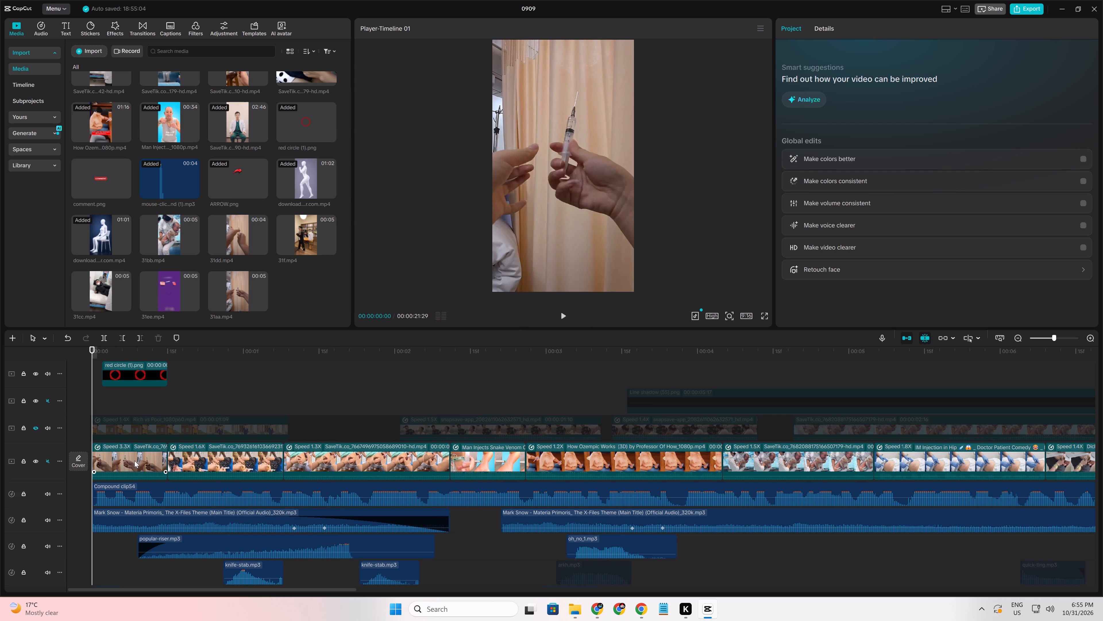
left_click(134, 461)
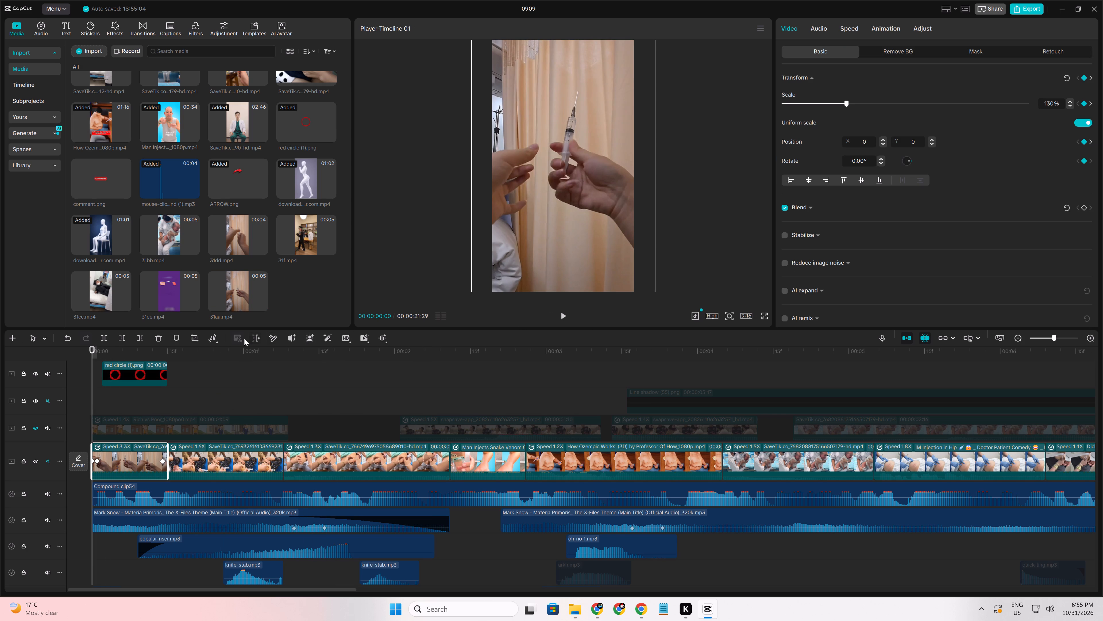
left_click(197, 336)
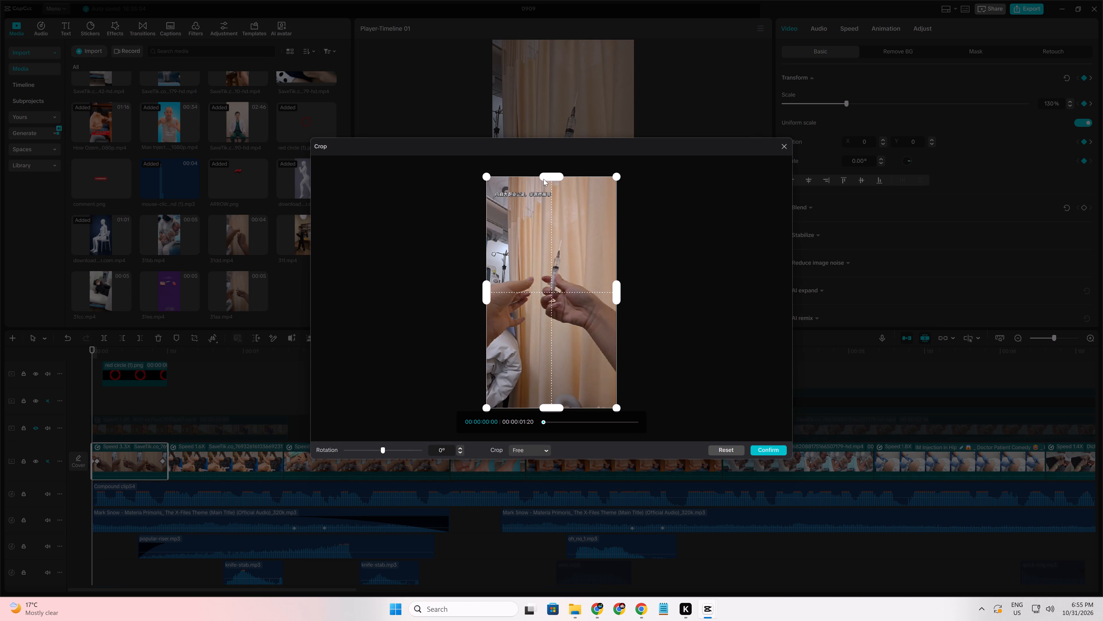
left_click_drag(543, 178, 539, 203)
left_click(776, 452)
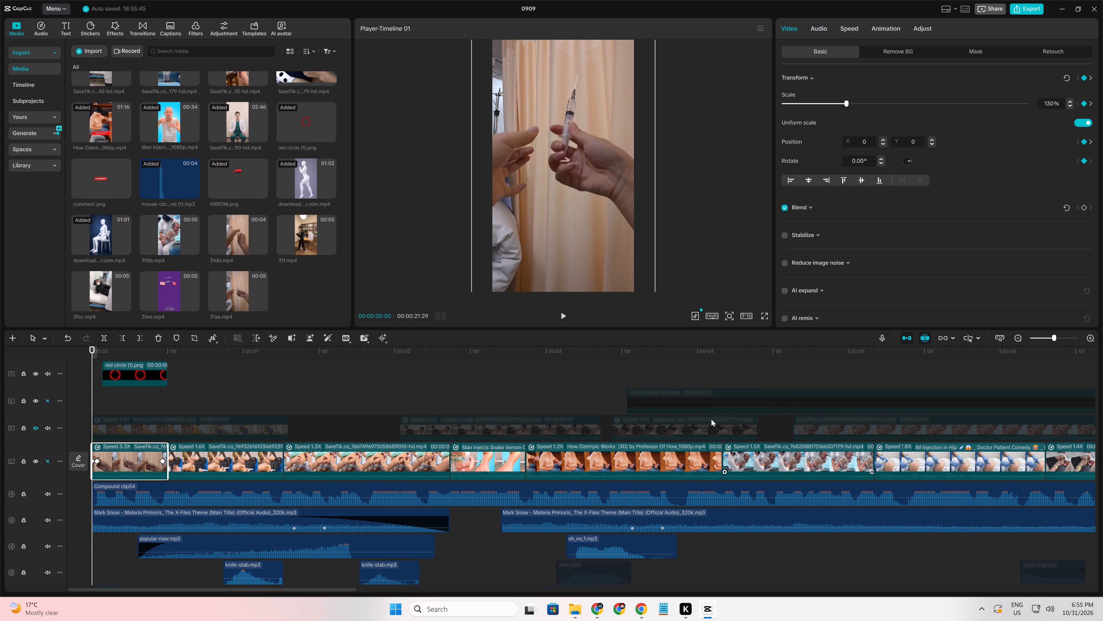
Scrub and replay the first main-track clip to check its crop and the cut to the second clip.
left_click(123, 405)
left_click_drag(123, 405, 72, 412)
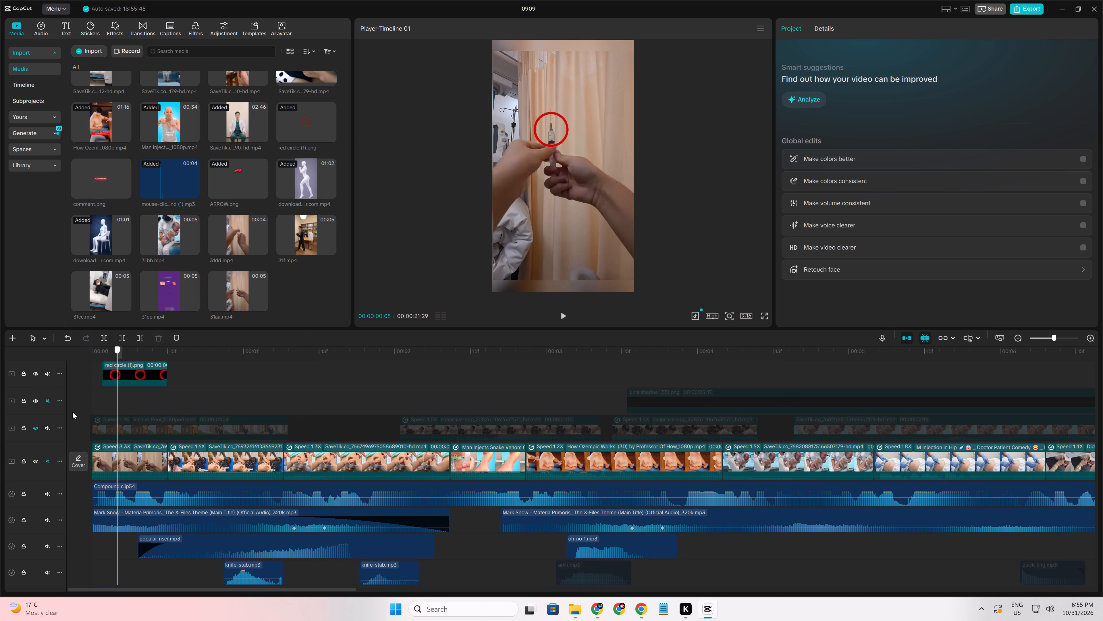
left_click_drag(72, 412, 113, 423)
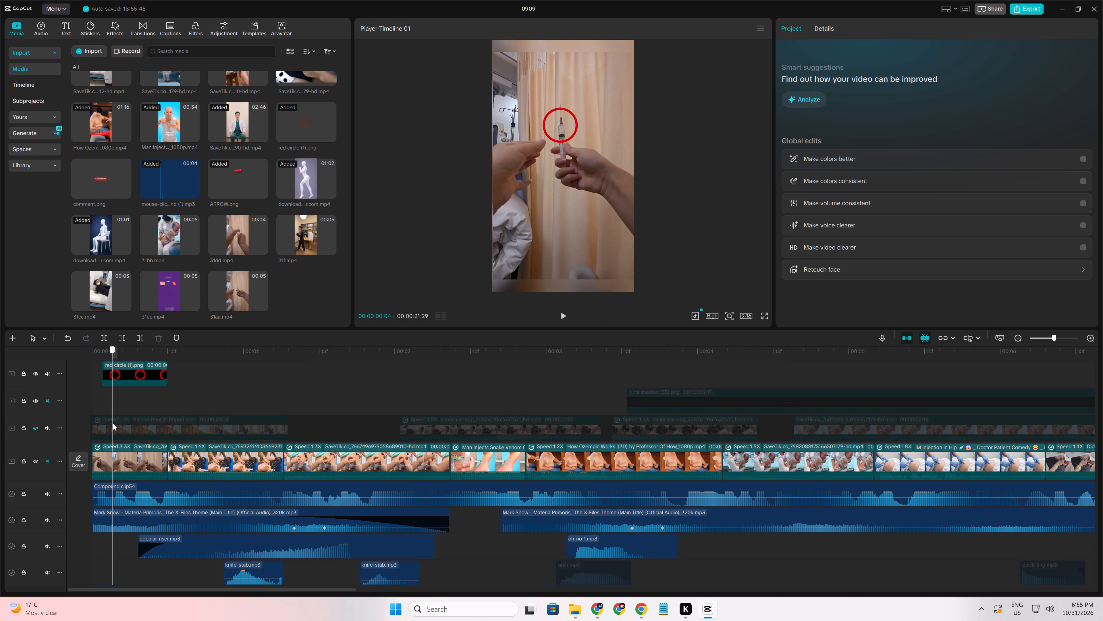
left_click_drag(113, 423, 57, 421)
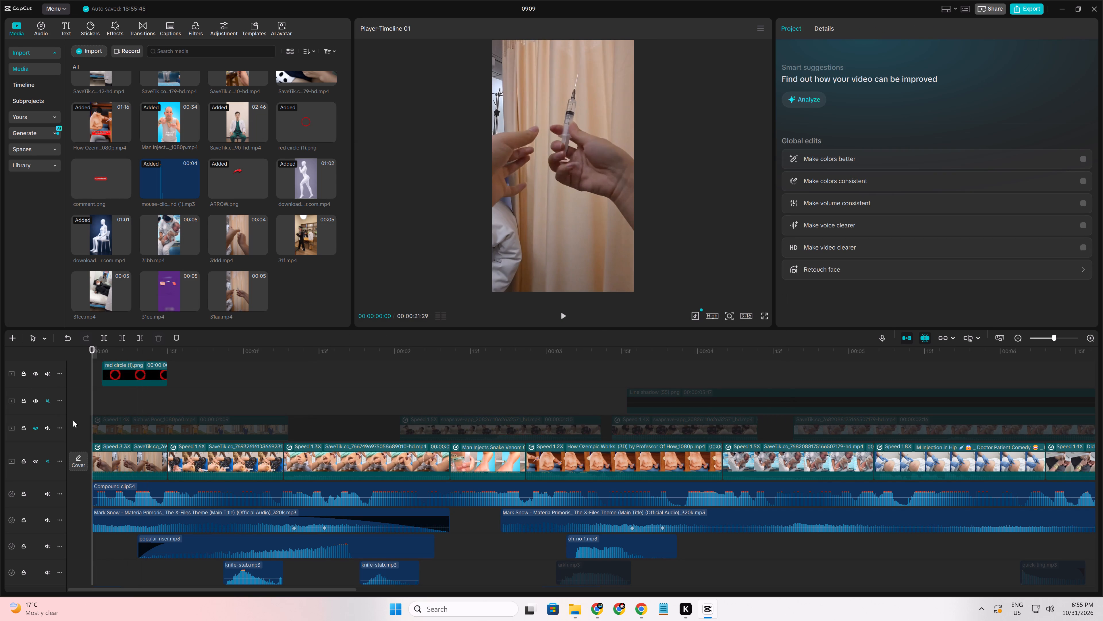
key("space")
key("space")
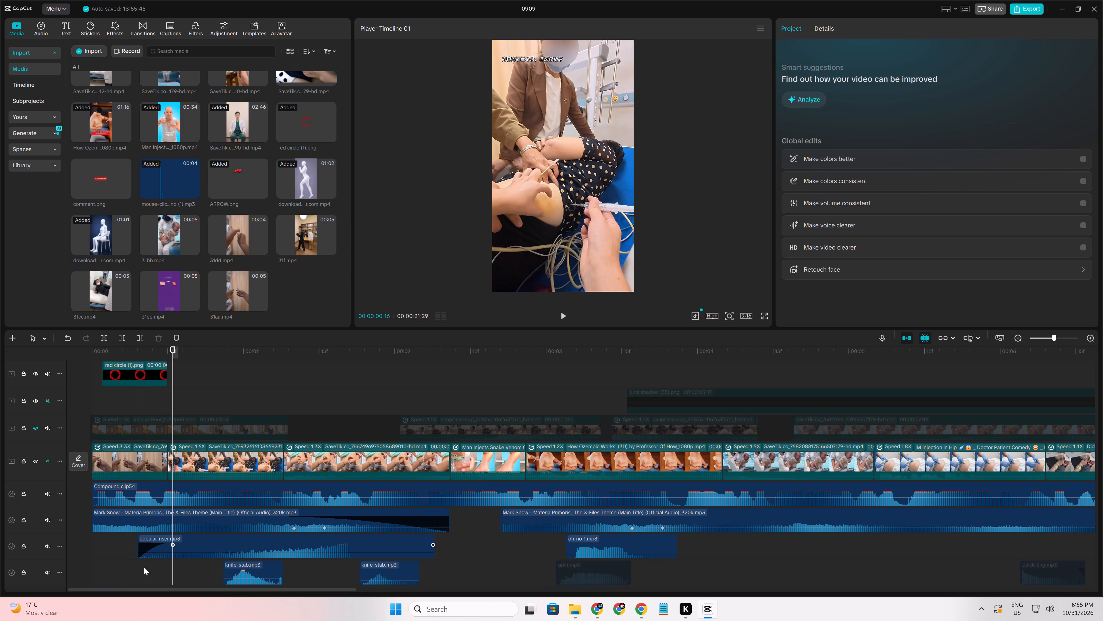
left_click(139, 572)
left_click_drag(138, 572, 0, 547)
key("space")
key("space")
Crop the second main-track clip from its top edge to cut off the caption text, and replay the opening.
left_click(220, 463)
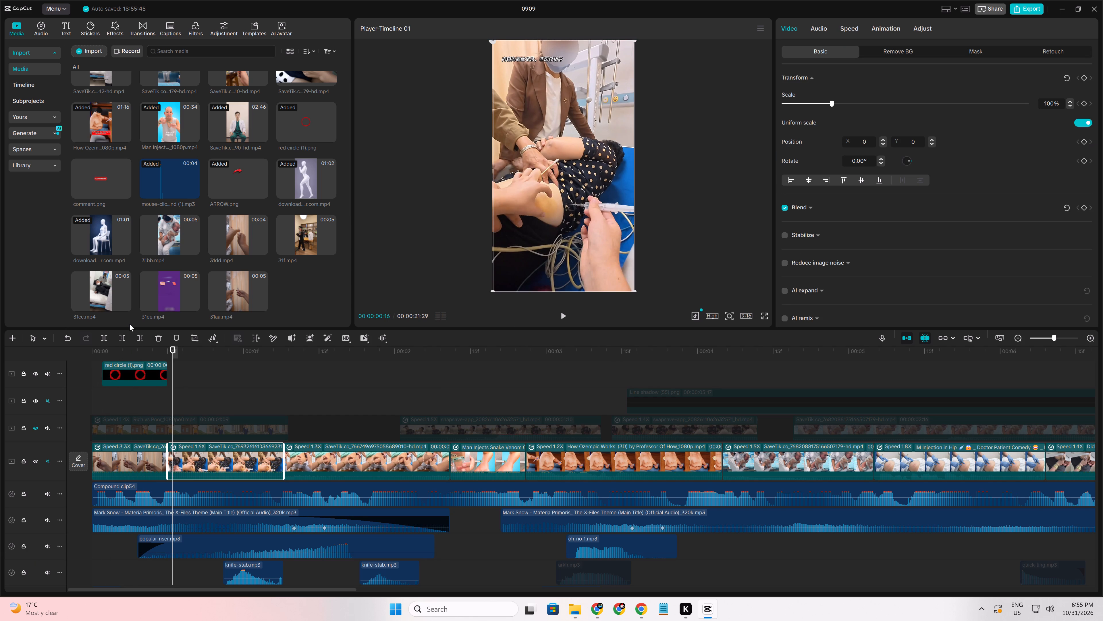
left_click(191, 340)
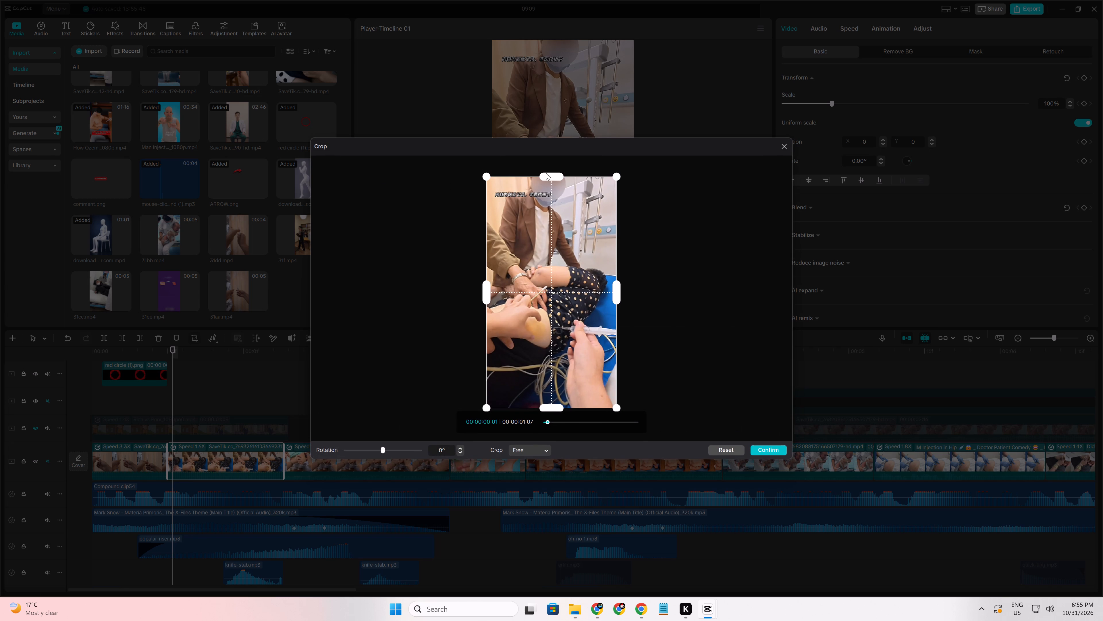
left_click_drag(549, 175, 546, 200)
left_click(765, 455)
left_click(315, 403)
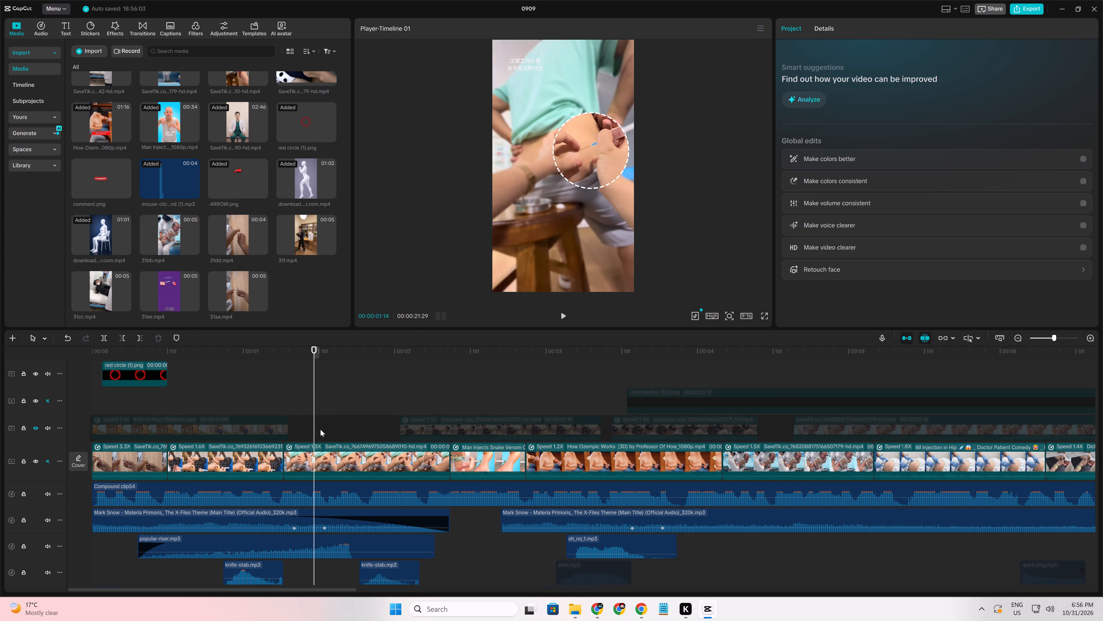
left_click(270, 382)
left_click_drag(270, 382, 0, 318)
key("space")
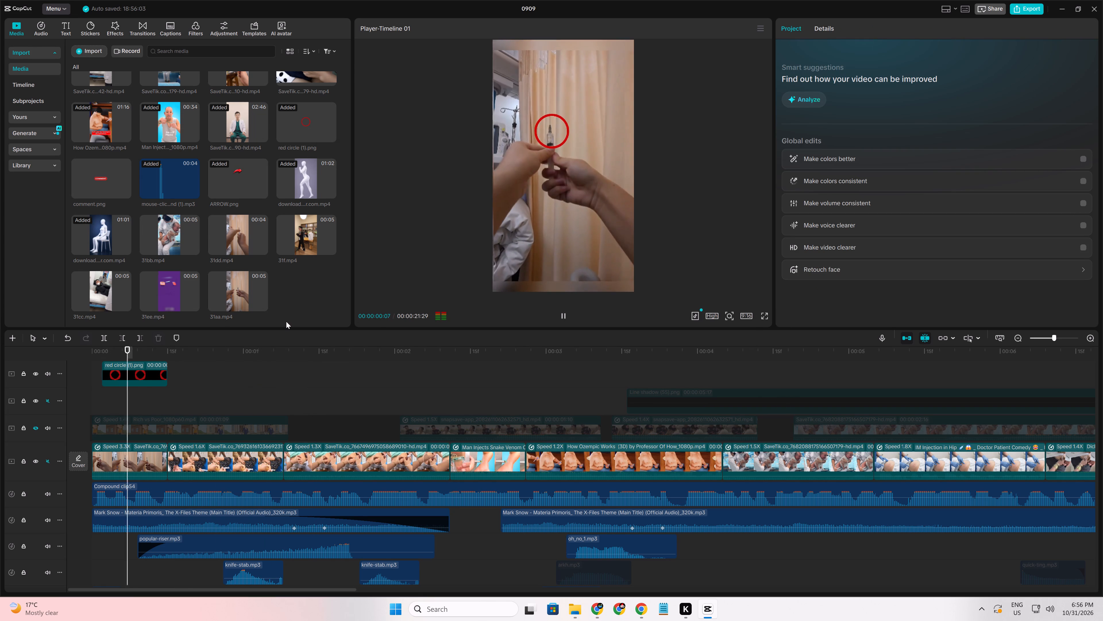
key("space")
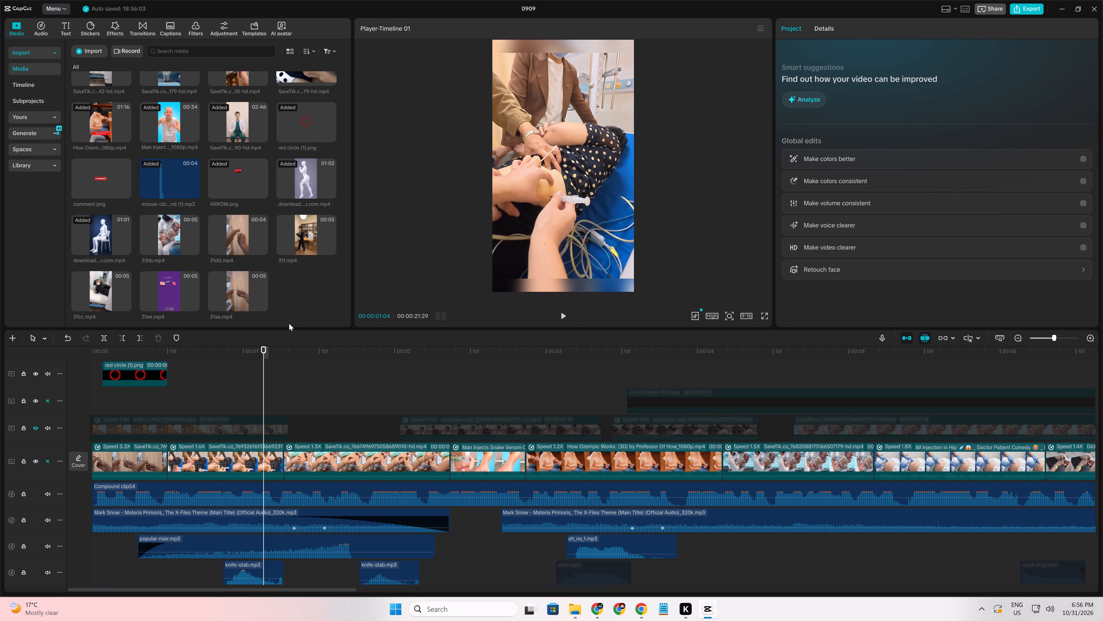
Play and scrub the opening main-track clips up to the start of the newborn injection clip, around 00:00:04:05.
key("space")
key("space")
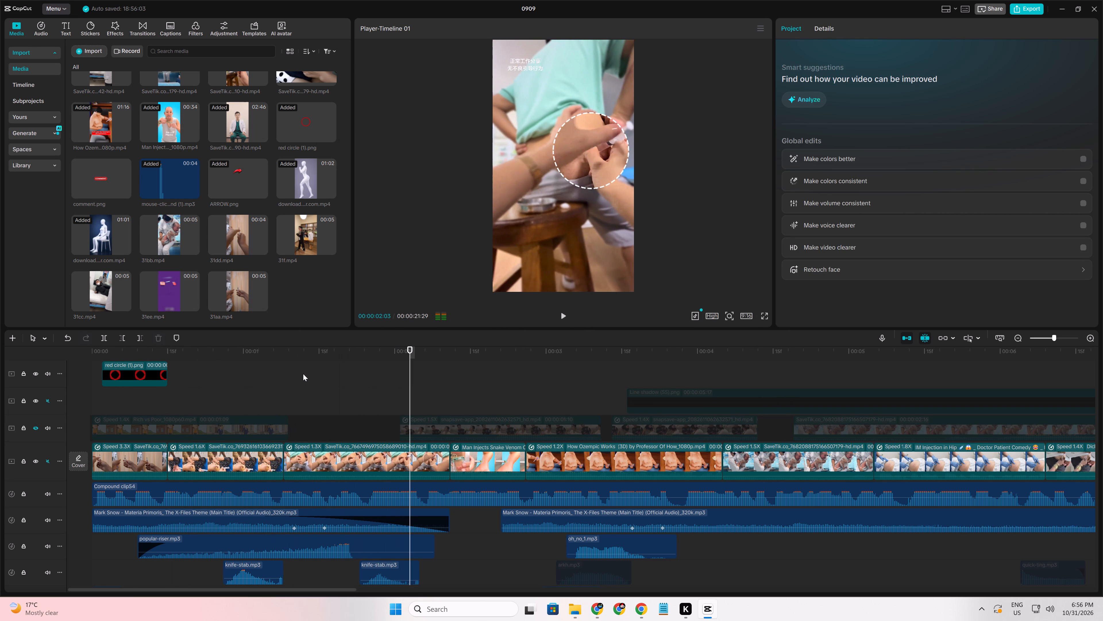
left_click(290, 394)
key("space")
key("space")
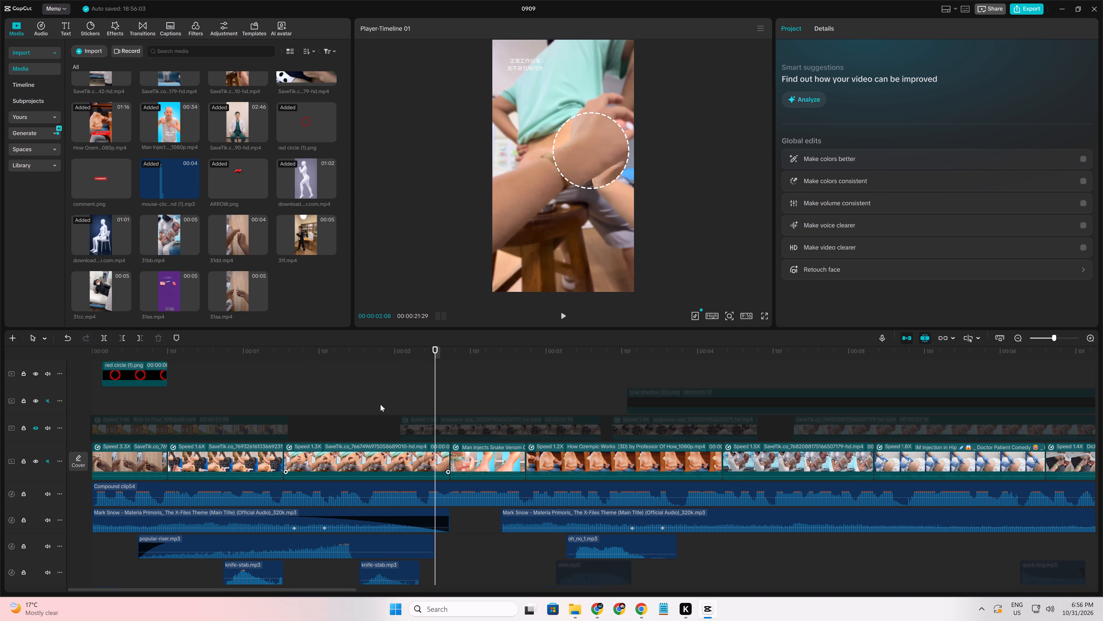
key("space")
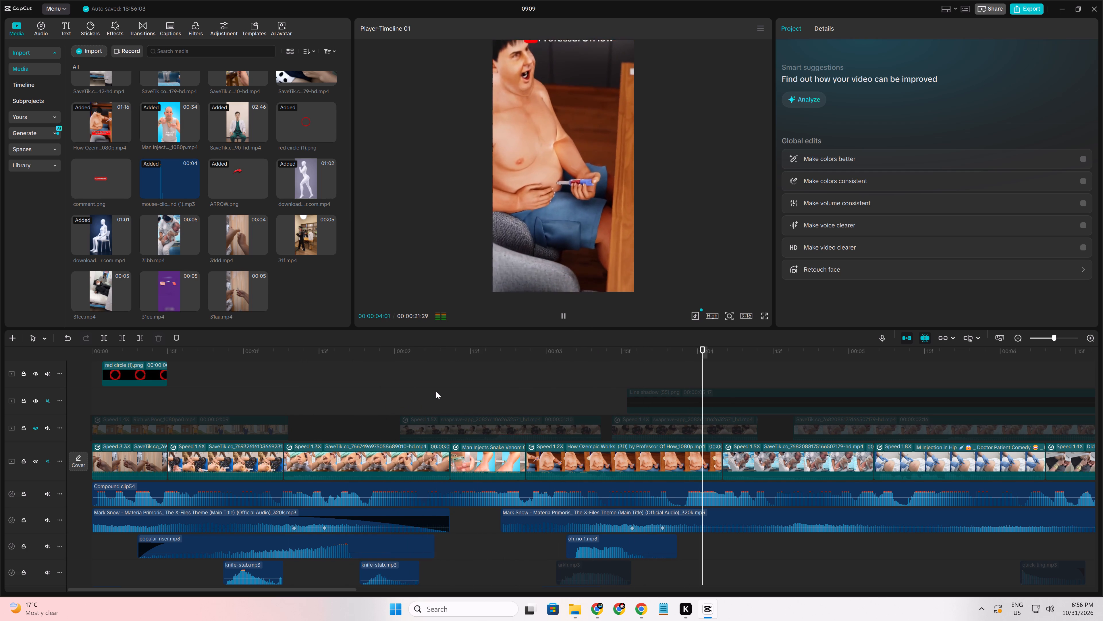
left_click(436, 392)
left_click_drag(436, 392, 448, 393)
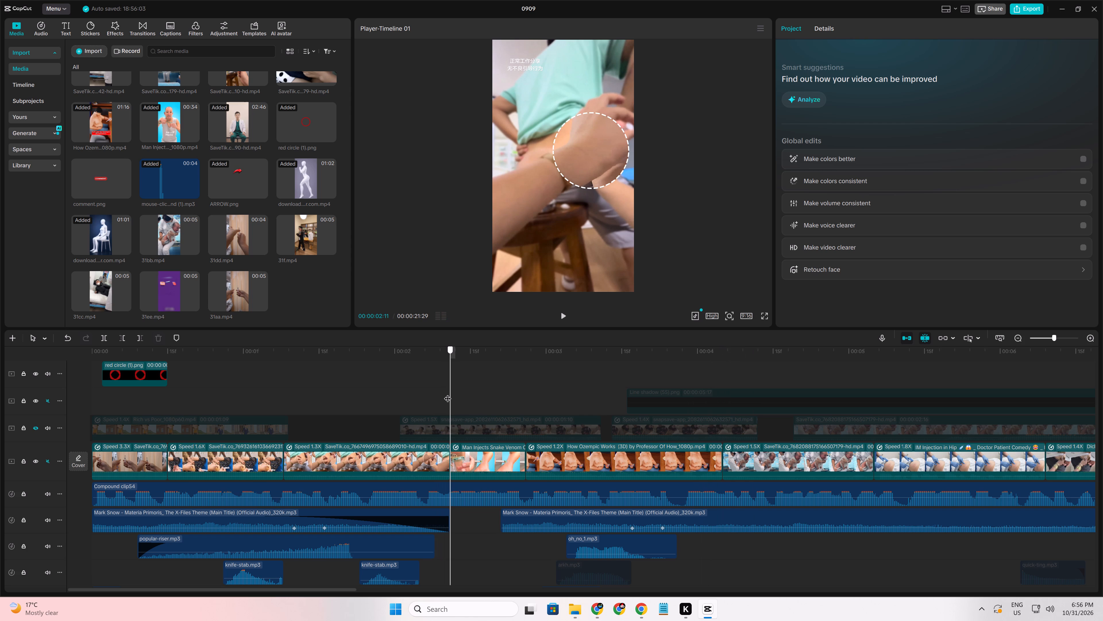
left_click_drag(448, 393, 722, 438)
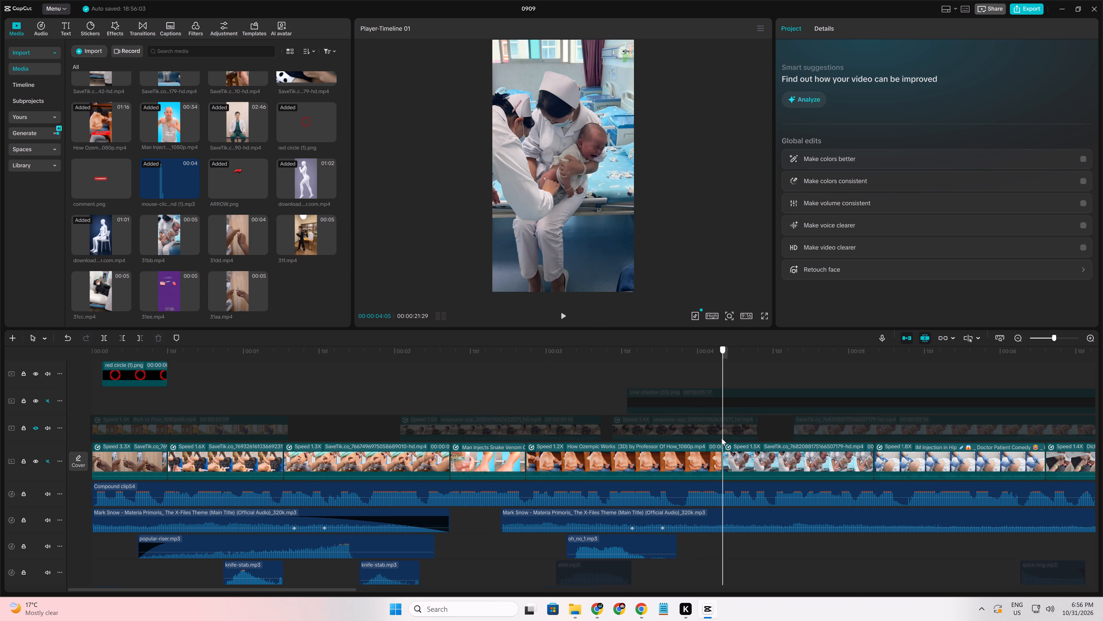
left_click_drag(722, 438, 723, 438)
Insert 31aa.mp4 after the third main-track clip and trim its start to the arm-injection shot, leaving a length of 00:00:02:10.
left_click_drag(235, 295, 527, 458)
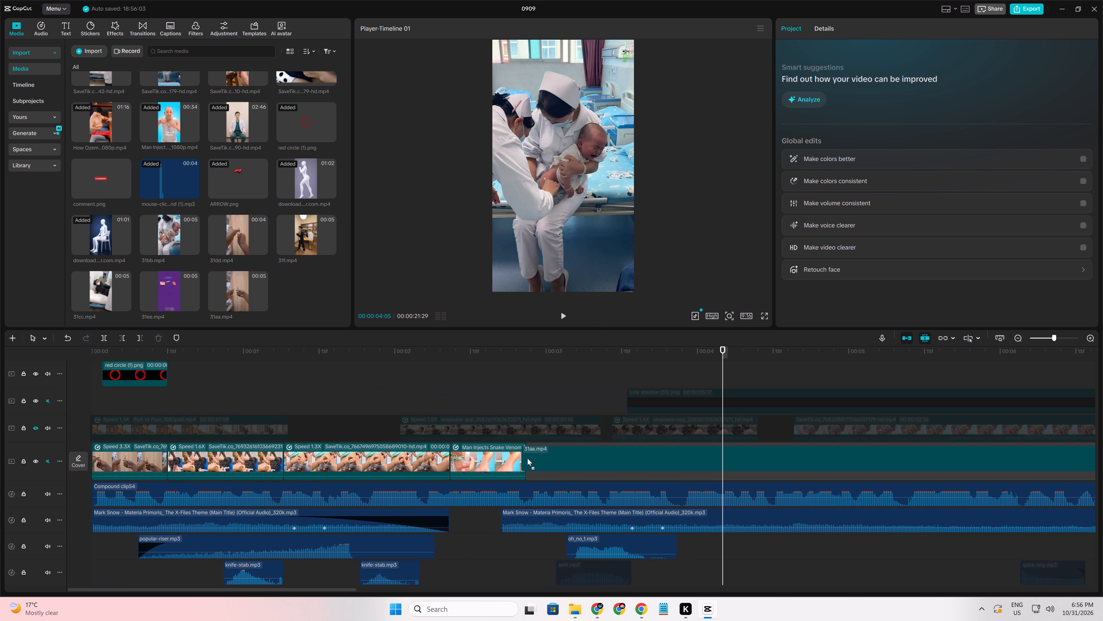
left_click_drag(527, 458, 446, 459)
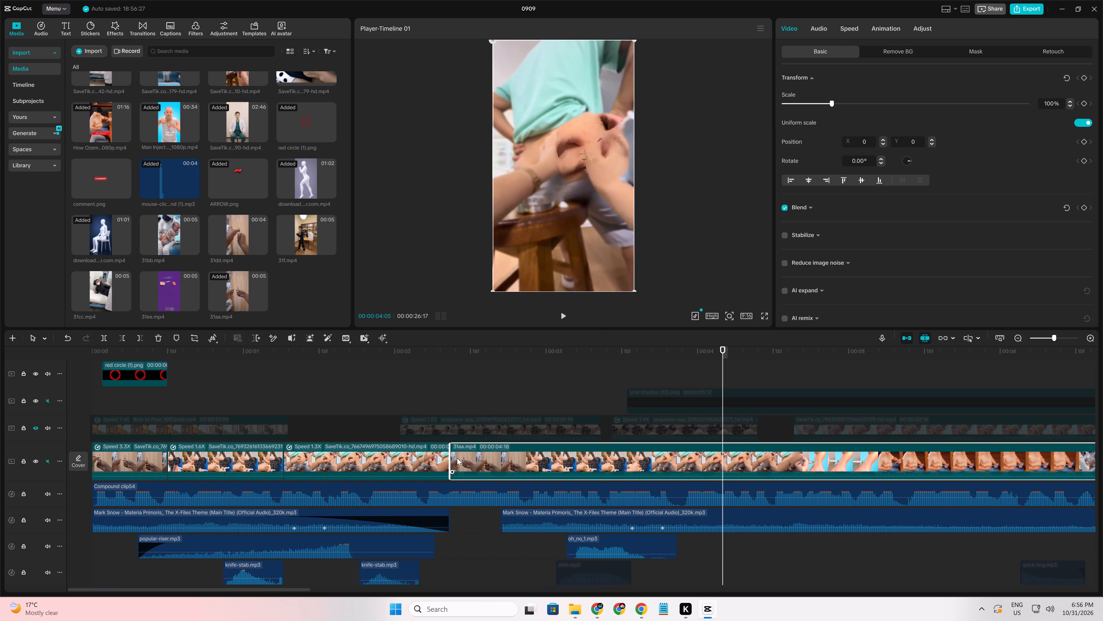
left_click_drag(450, 457, 761, 460)
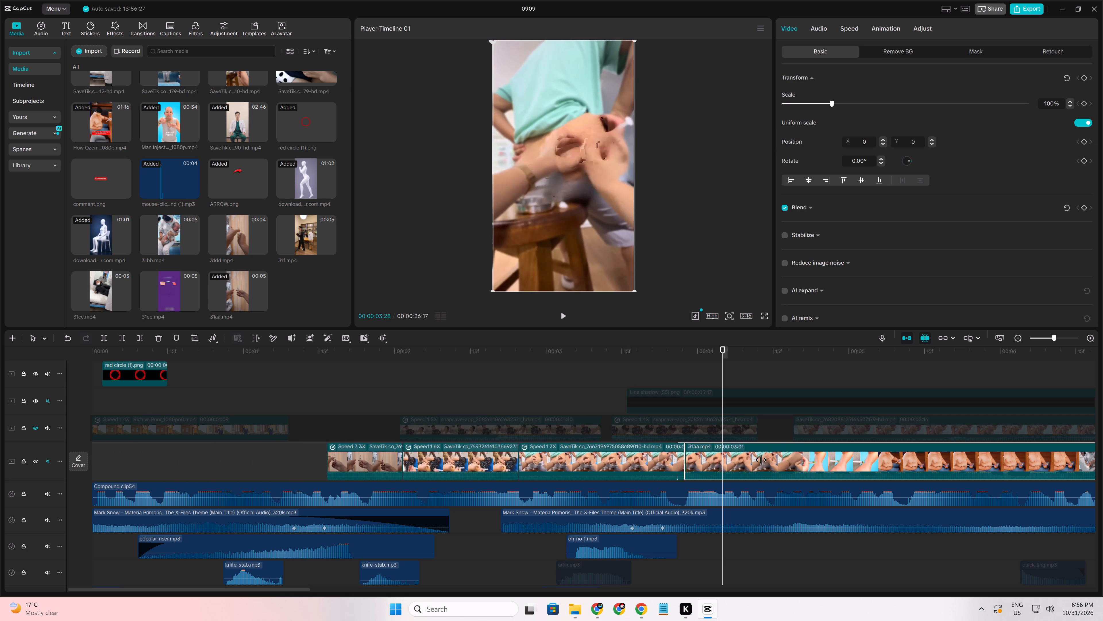
left_click_drag(761, 460, 911, 461)
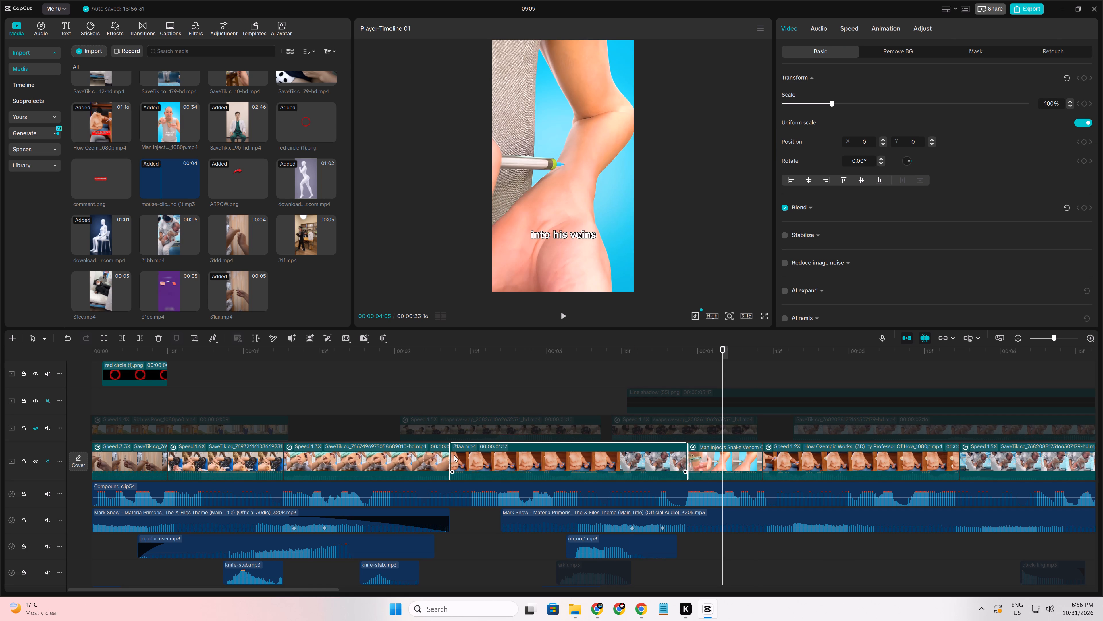
left_click_drag(451, 456, 377, 459)
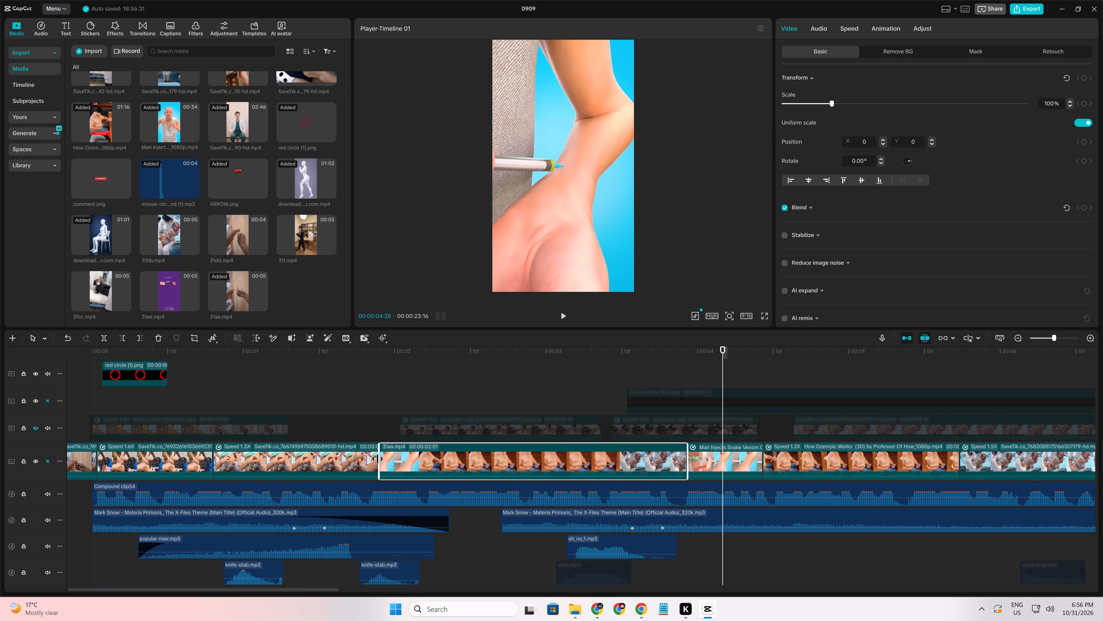
left_click_drag(377, 459, 330, 462)
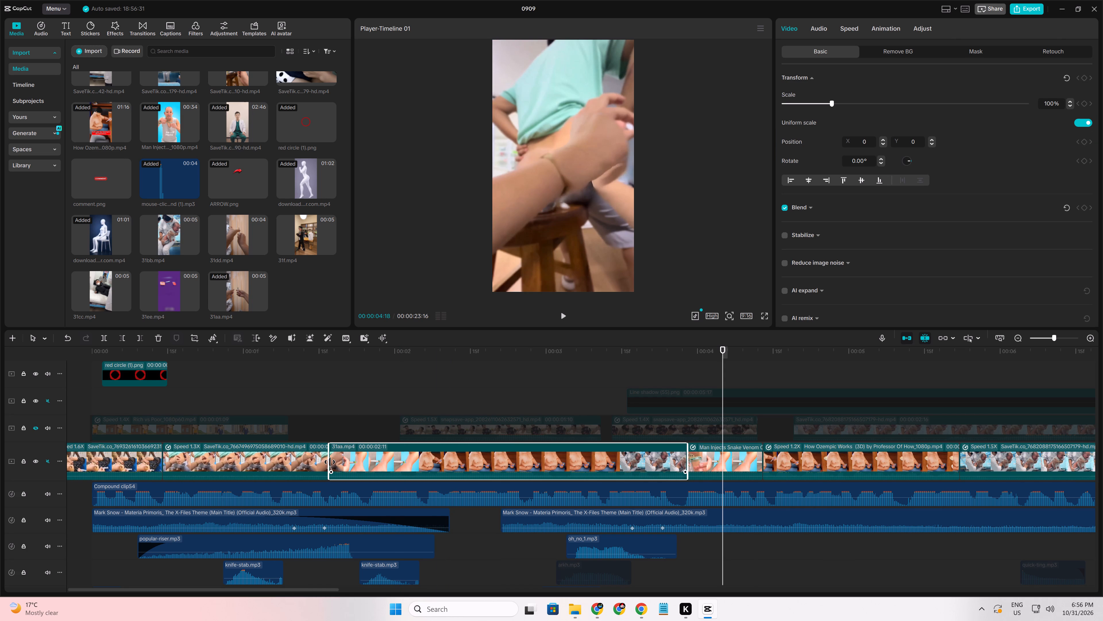
left_click_drag(330, 462, 335, 463)
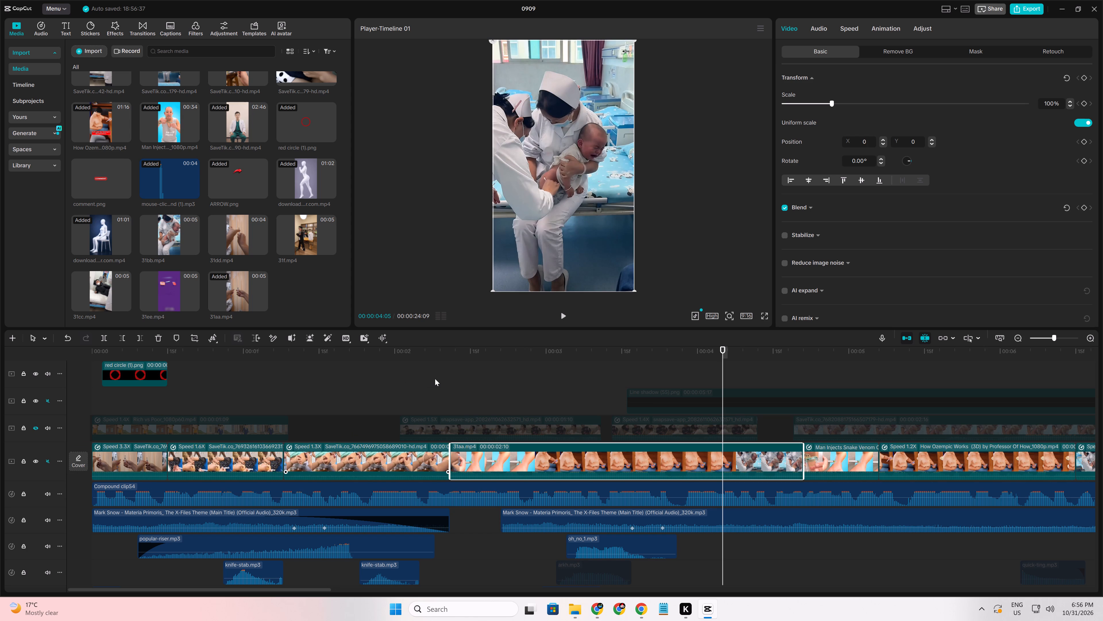
Replay the cut from the third main-track clip into 31aa.mp4 and watch the inserted footage.
left_click(416, 380)
key("space")
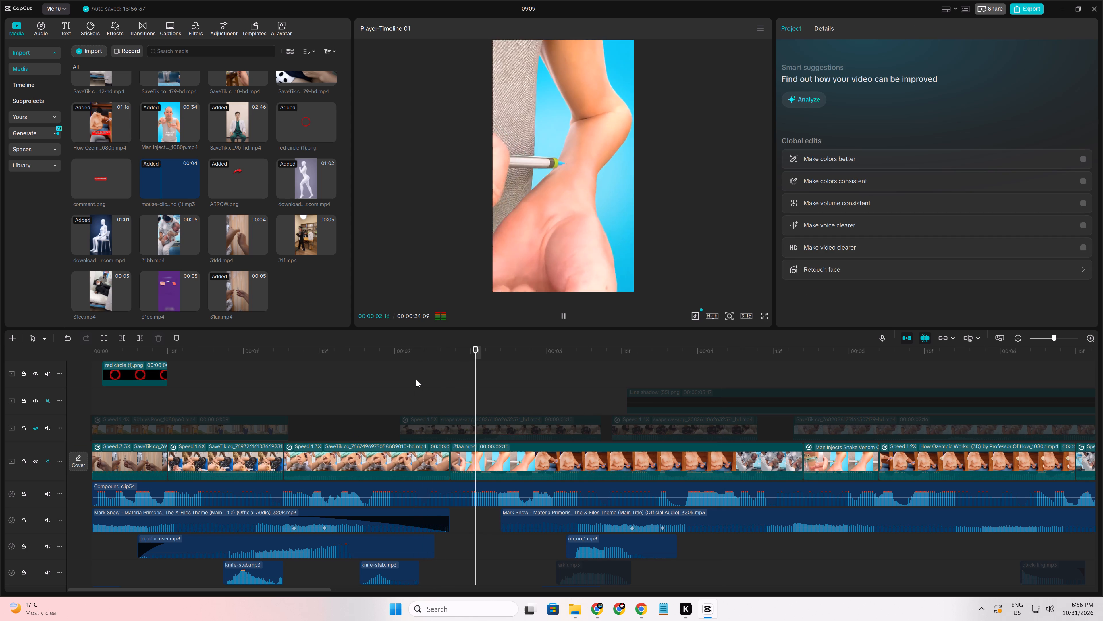
key("space")
left_click(416, 380)
key("space")
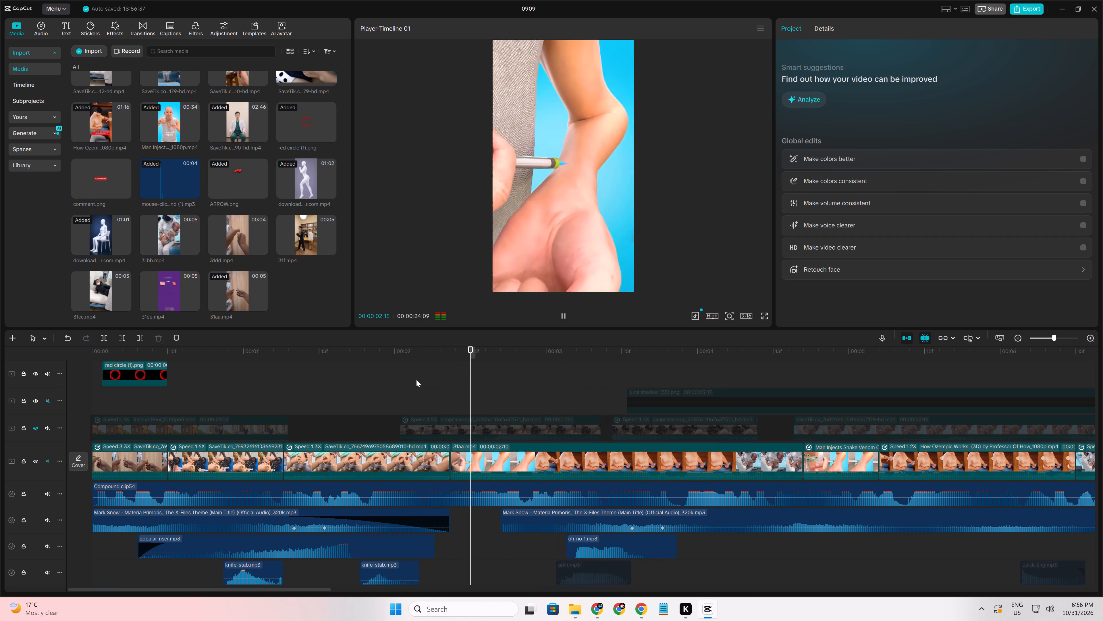
key("space")
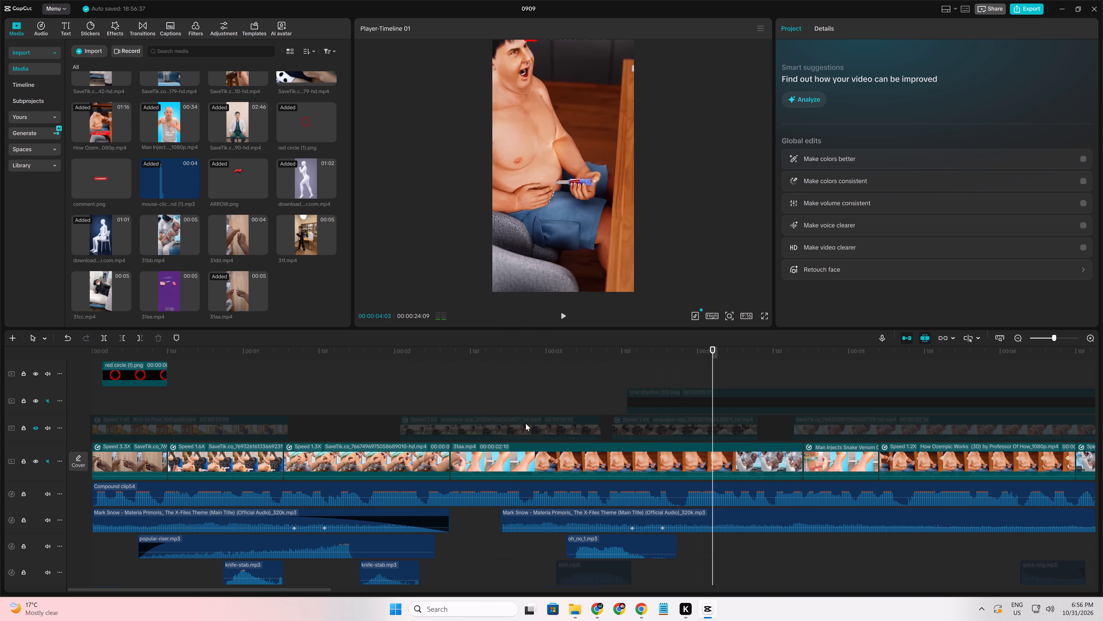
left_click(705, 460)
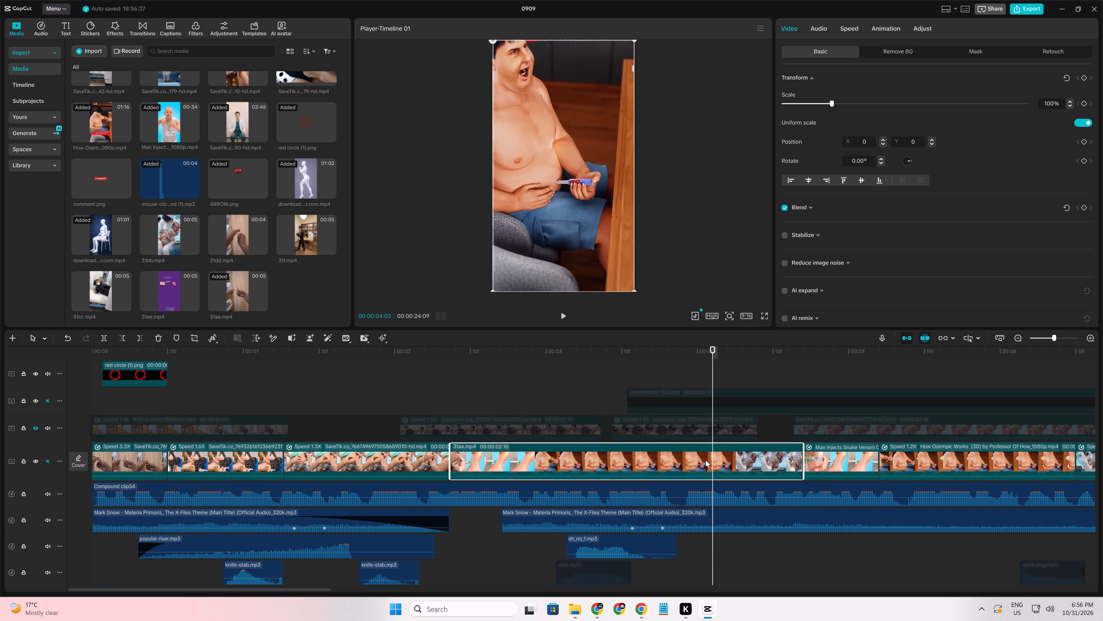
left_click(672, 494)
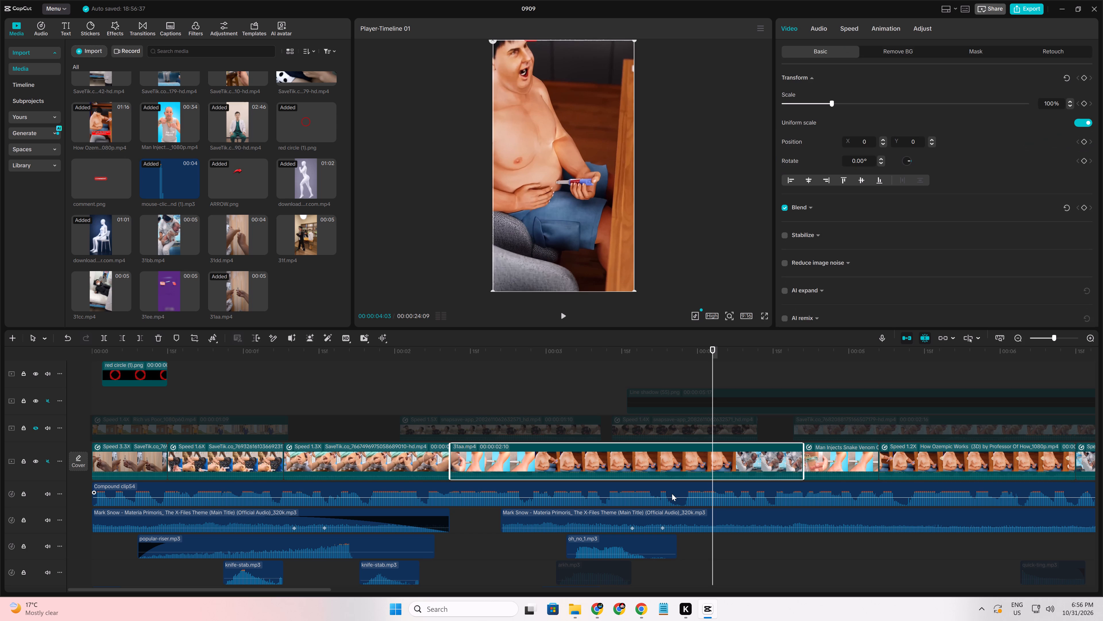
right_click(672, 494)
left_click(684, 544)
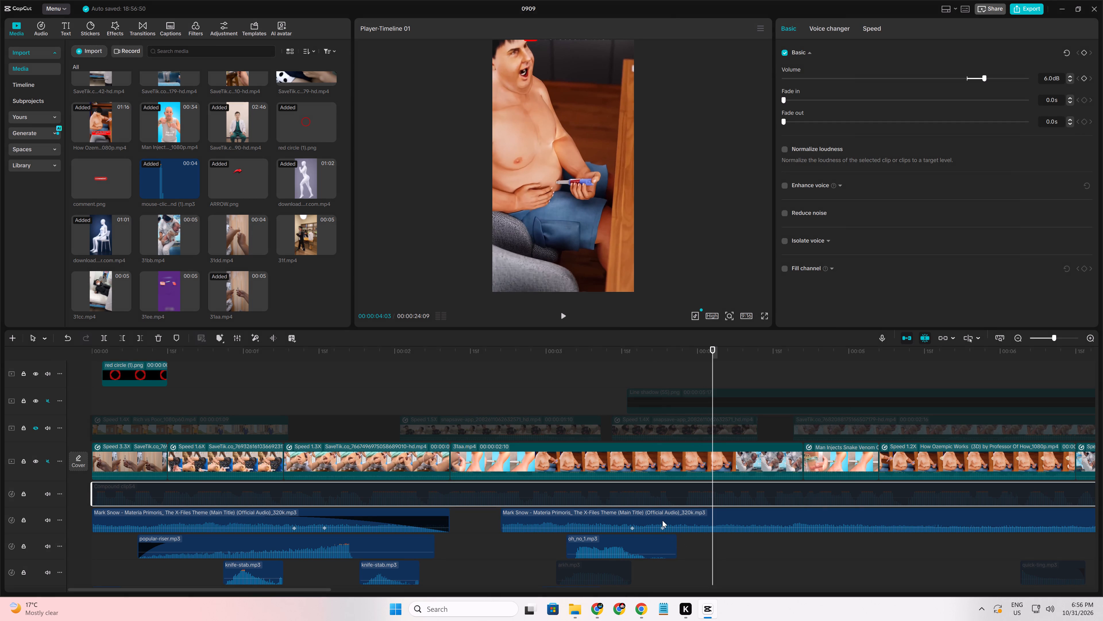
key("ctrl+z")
Break Compound clip54 on the audio track back into its separate audio clips.
right_click(661, 494)
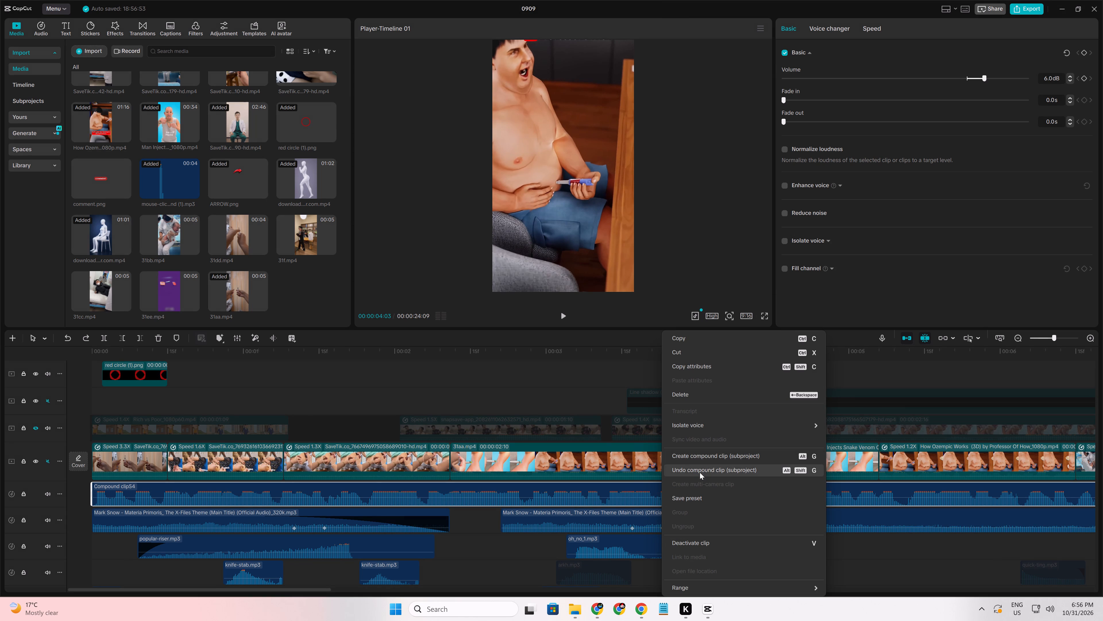
left_click(700, 472)
Trim off the end of 31aa.mp4 at 00:00:04:04, near the start of the following 30ss.wav voice clip.
left_click(687, 518)
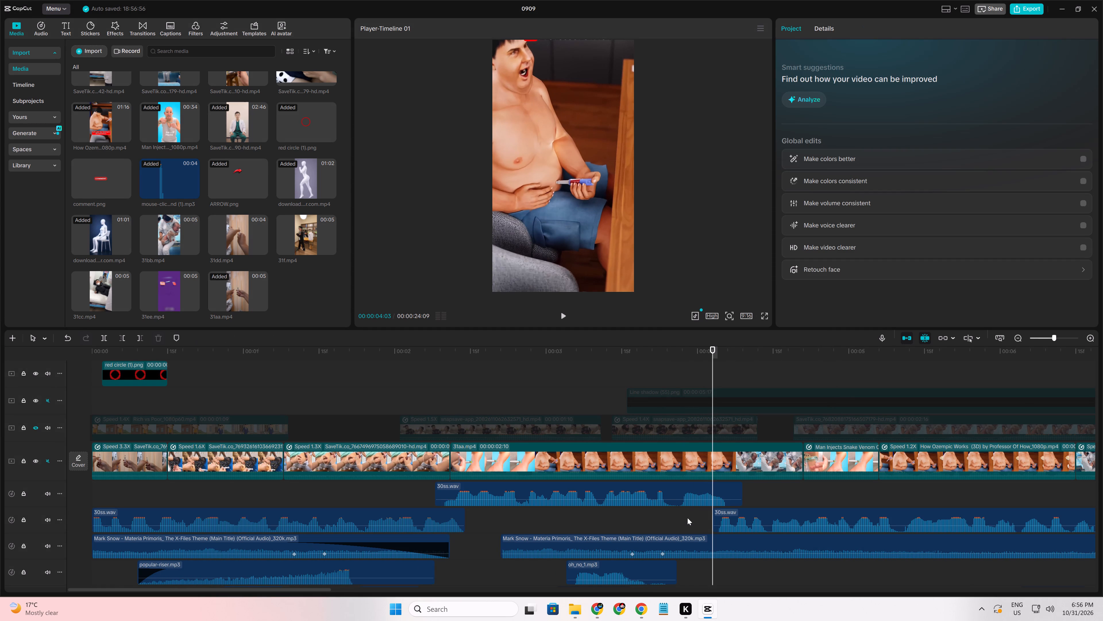
left_click_drag(687, 518, 717, 522)
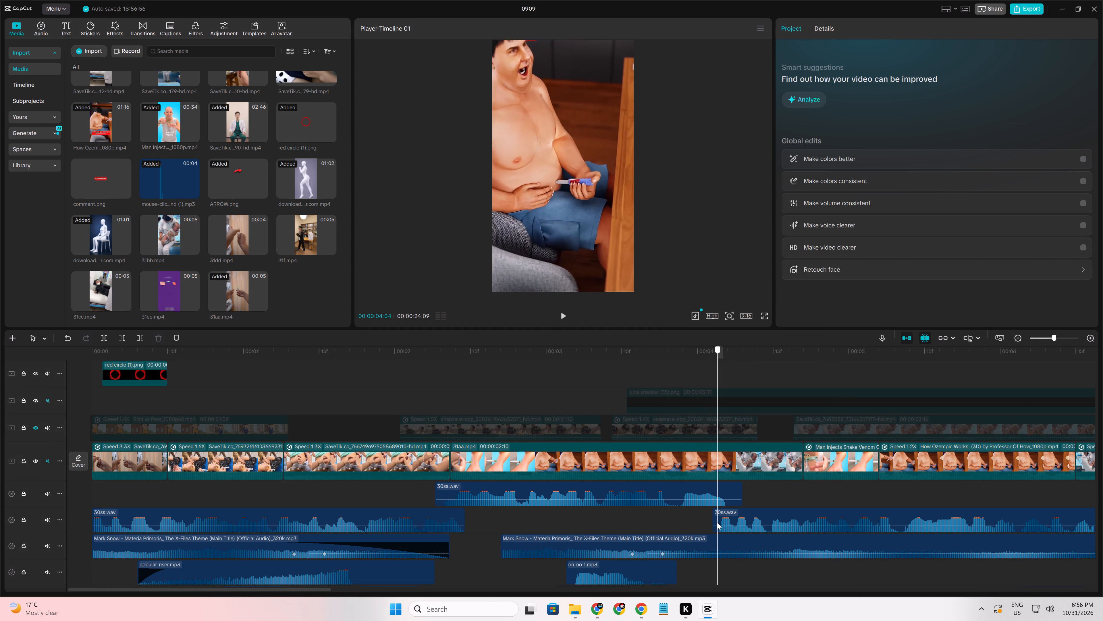
left_click_drag(717, 522, 720, 523)
left_click(729, 462)
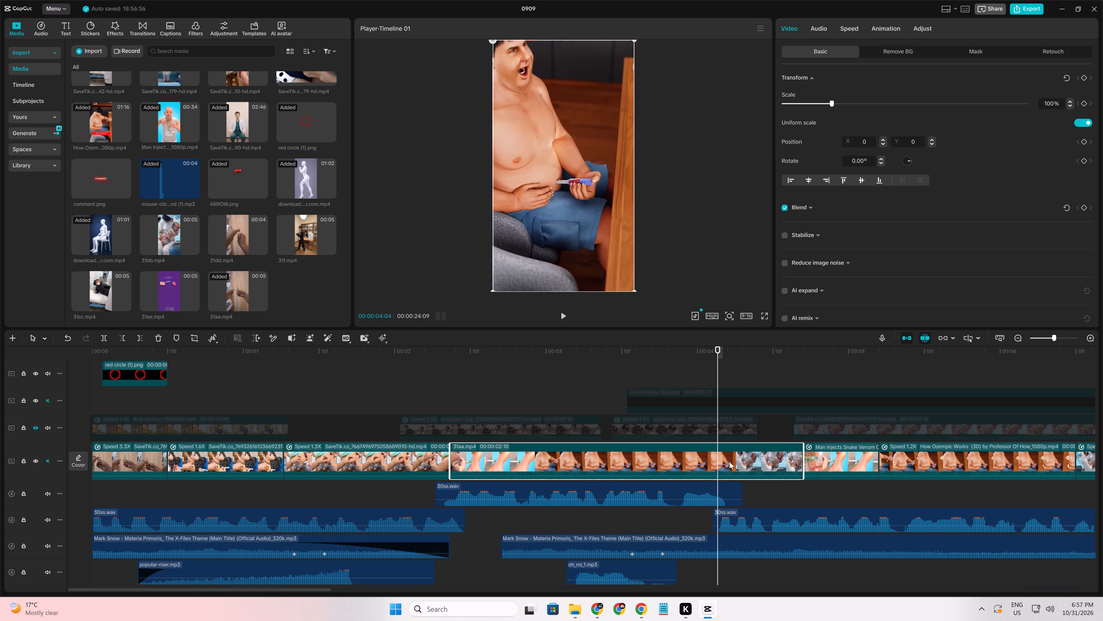
key("w")
Play past the end of 31aa.mp4 and delete the old Man Injects Snake Venom and How Ozempic Works clips following it.
left_click(693, 521)
key("space")
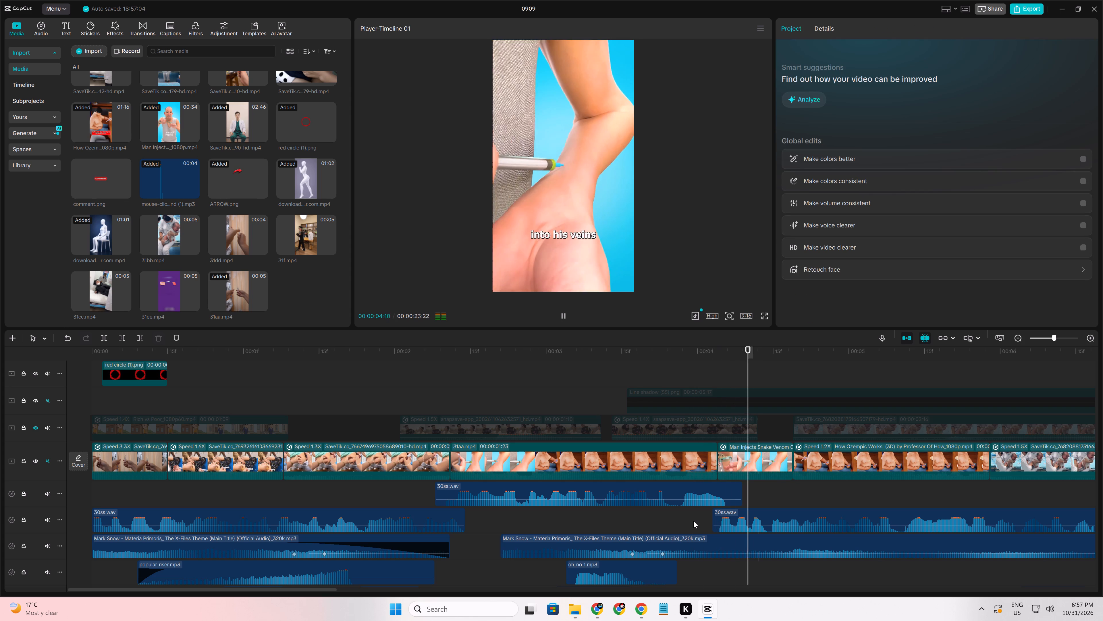
key("space")
left_click(747, 466)
key("Delete")
left_click(747, 469)
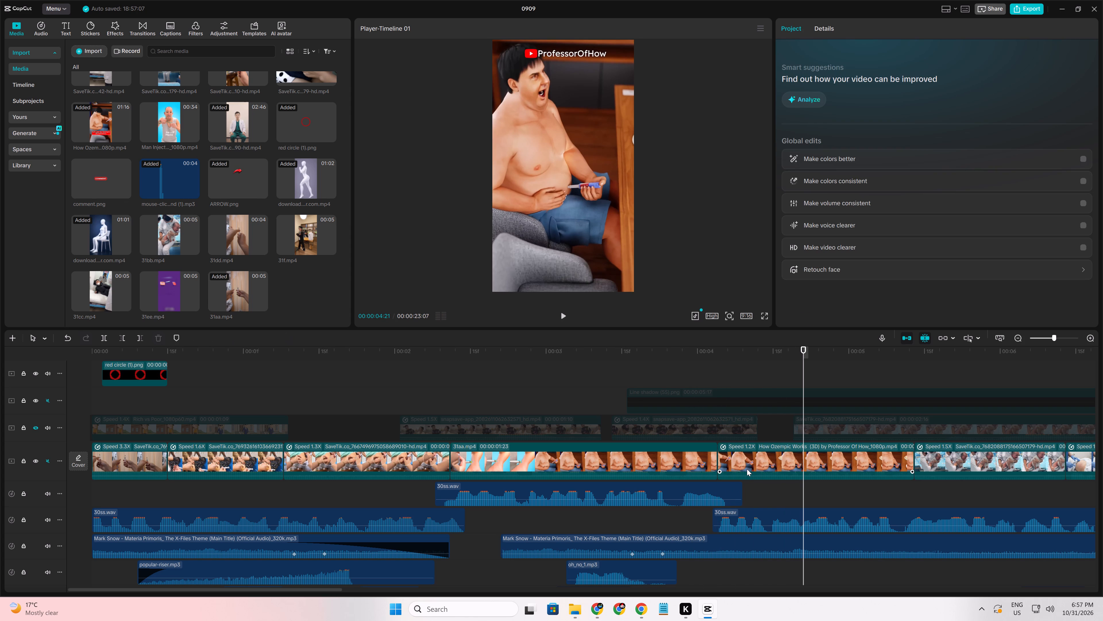
key("Delete")
Play the clips following 31aa.mp4 and replay the start of the 2.4X masked-patient clip to examine its captions.
left_click(691, 522)
key("space")
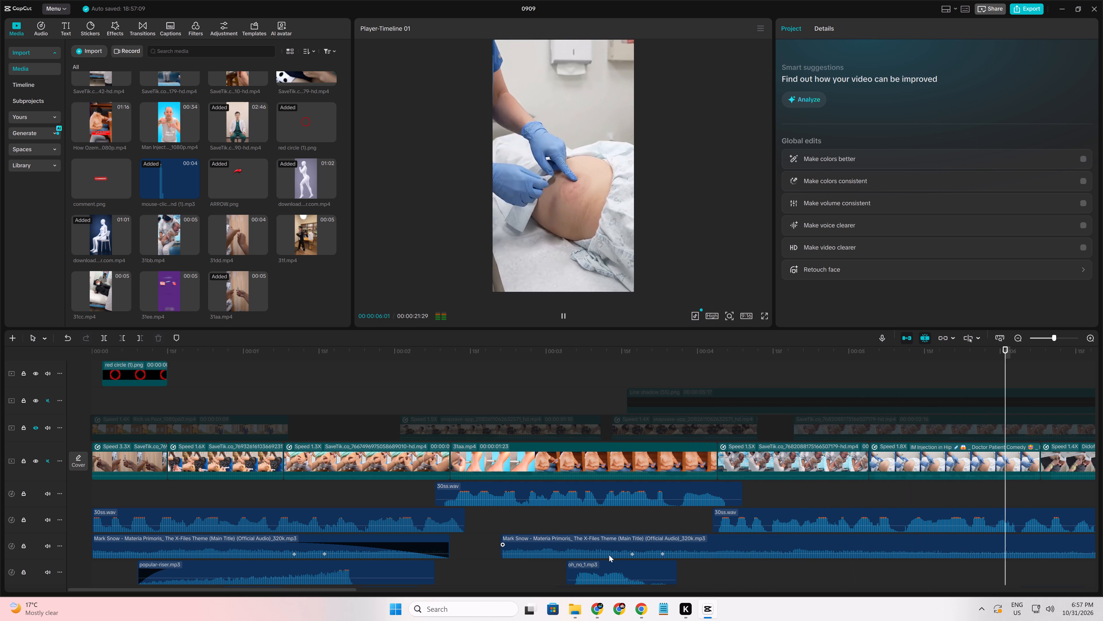
key("space")
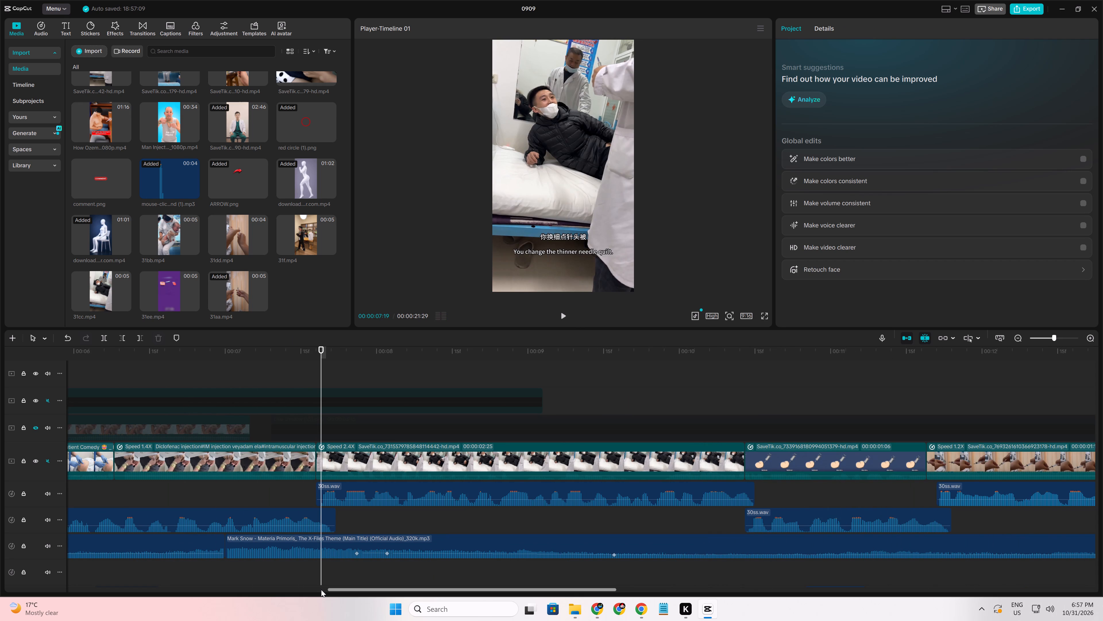
left_click(296, 497)
key("space")
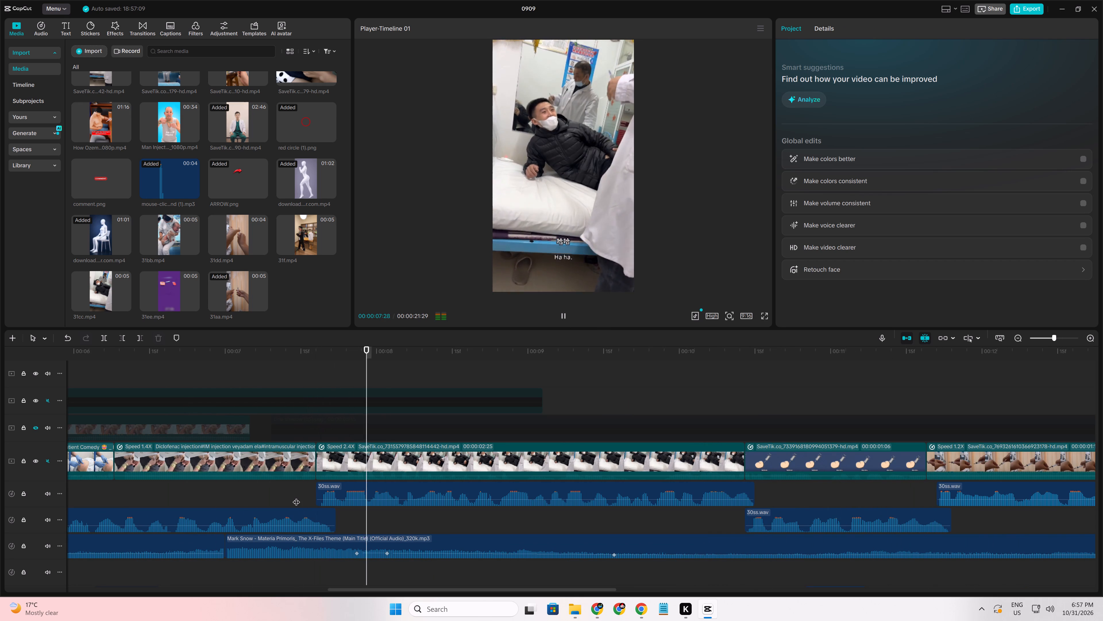
left_click(296, 497)
key("space")
key("space")
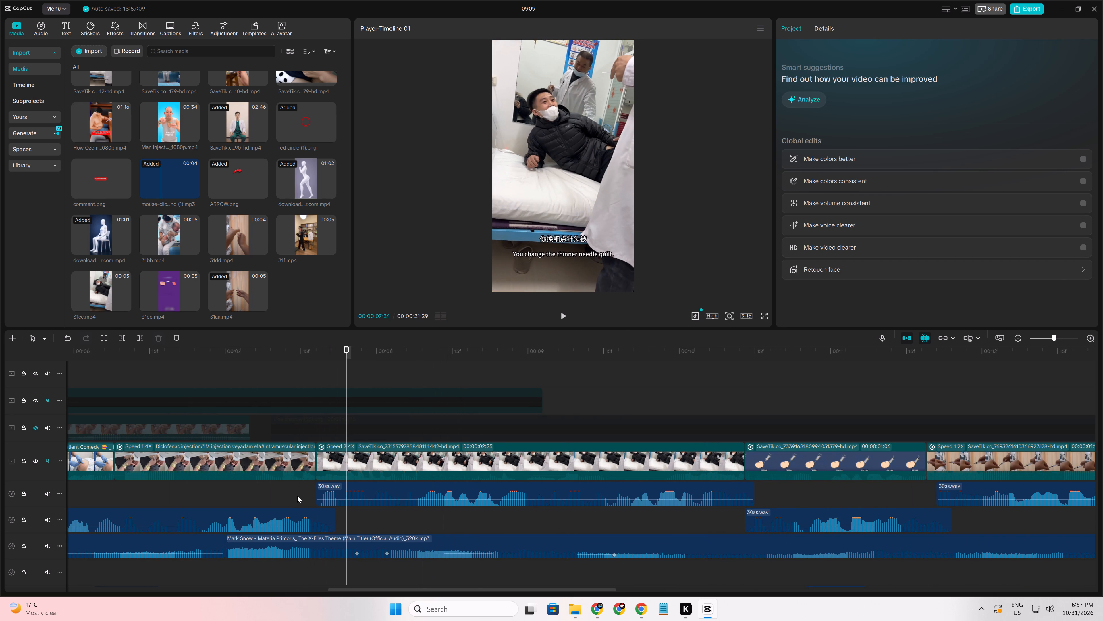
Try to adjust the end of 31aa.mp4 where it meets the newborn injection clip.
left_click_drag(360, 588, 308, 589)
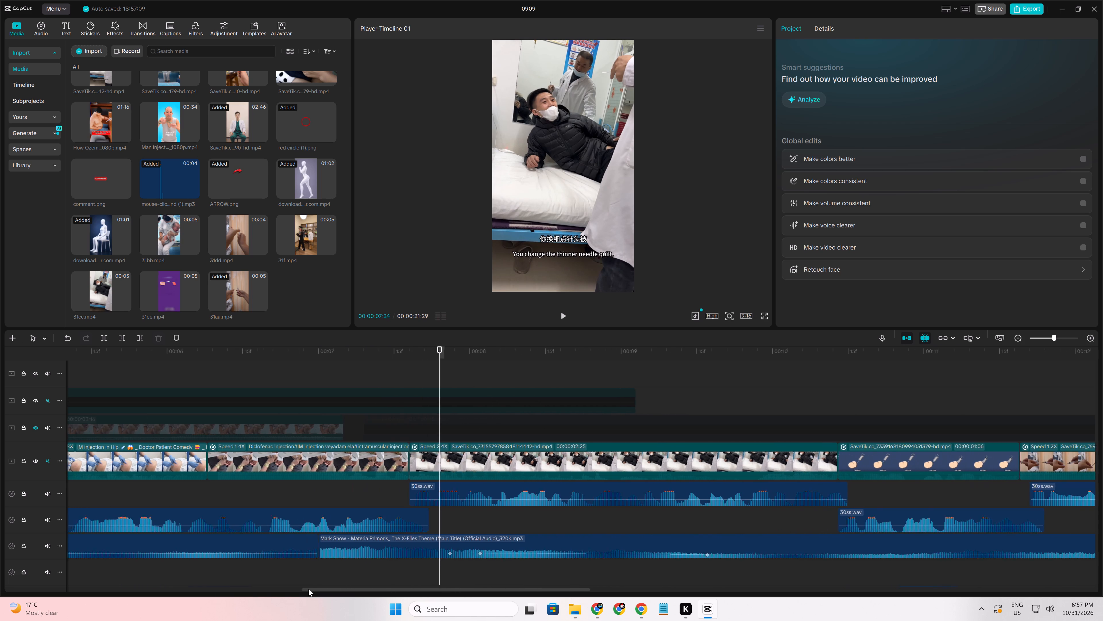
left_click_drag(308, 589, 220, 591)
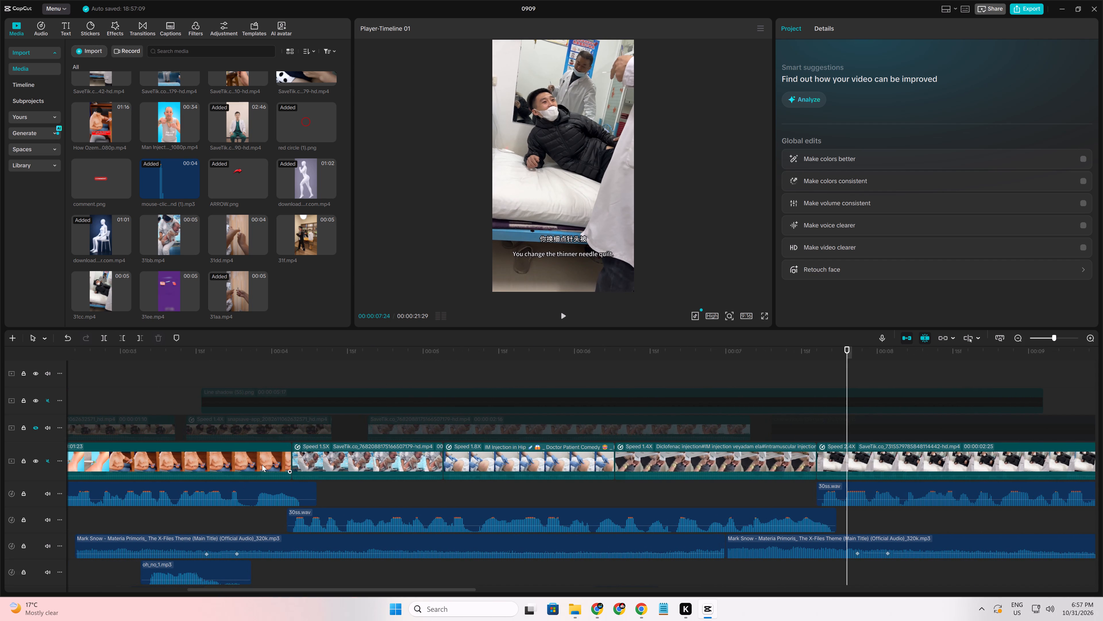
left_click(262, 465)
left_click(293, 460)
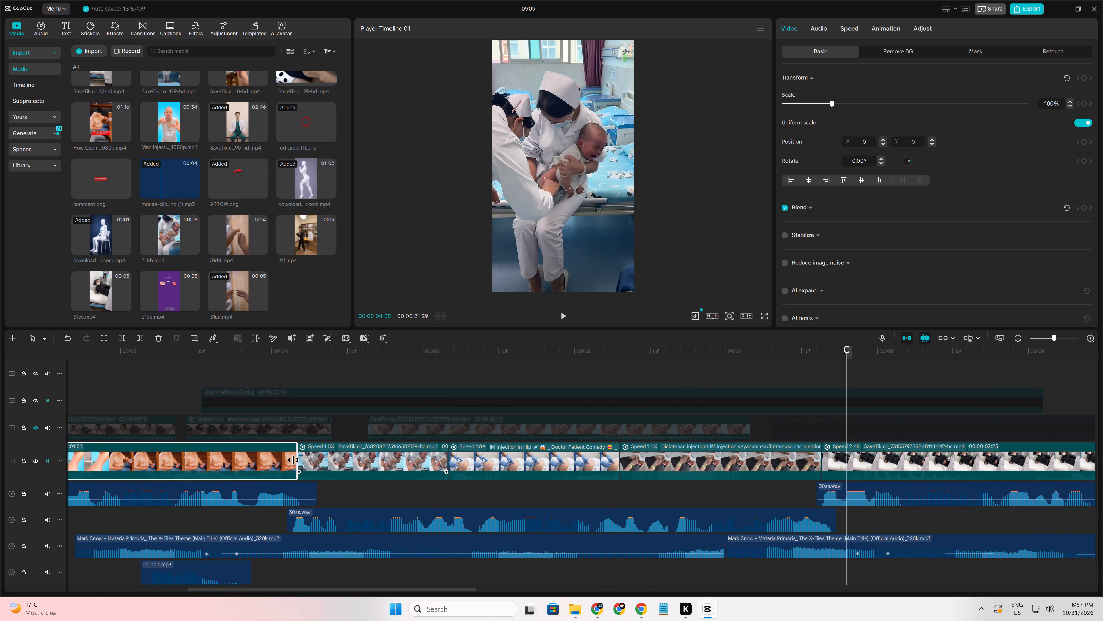
Scrub back and forth over 31aa.mp4 and its neighbours to check how its start aligns with the 30ss.wav voice clip.
left_click(254, 512)
left_click_drag(254, 512, 131, 510)
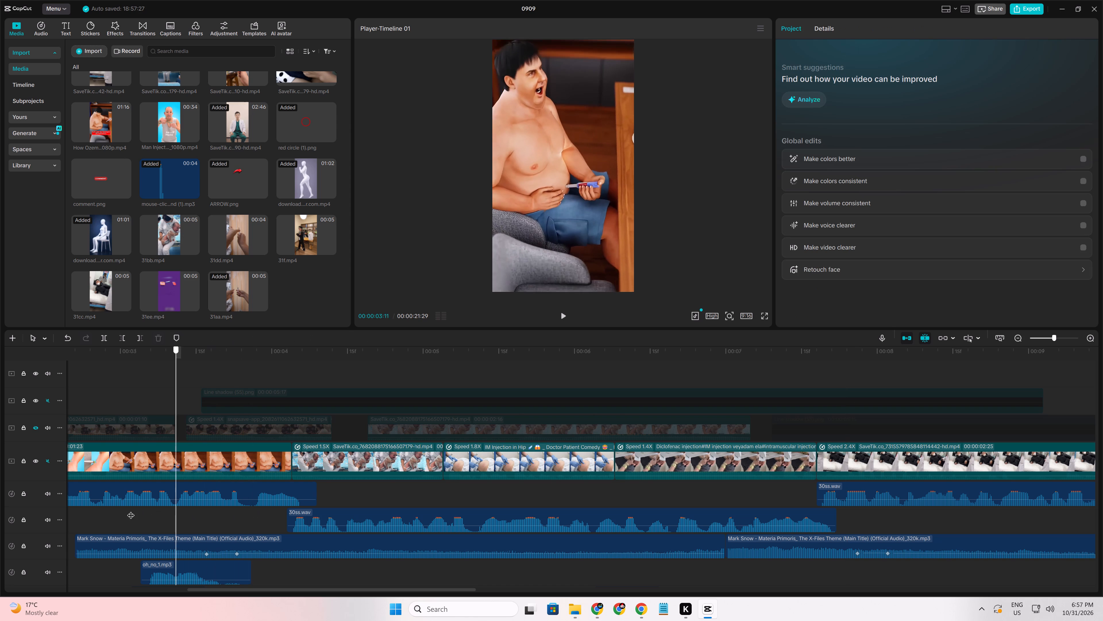
left_click_drag(131, 510, 75, 505)
left_click(129, 517)
left_click_drag(129, 517, 87, 514)
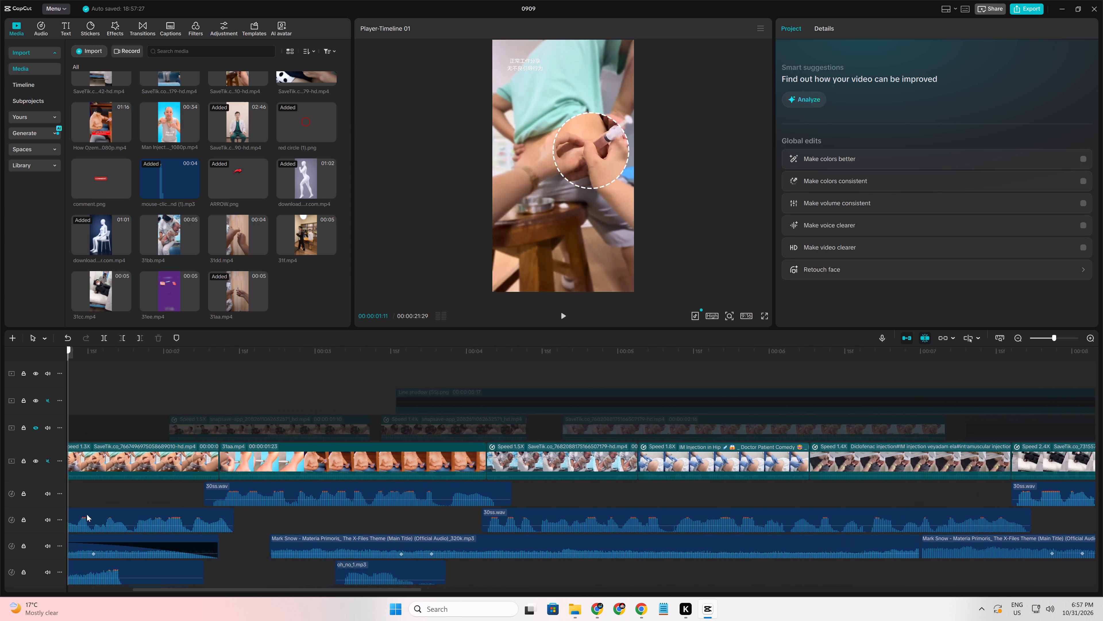
left_click_drag(87, 514, 136, 513)
left_click(279, 480)
left_click_drag(279, 480, 295, 482)
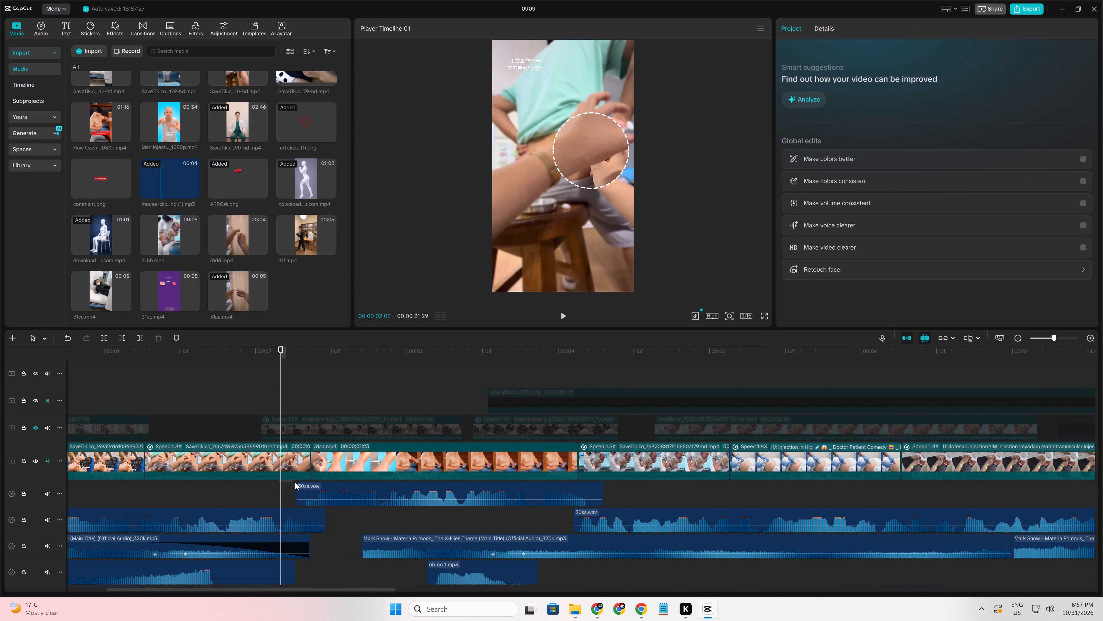
left_click_drag(295, 482, 302, 484)
left_click(284, 489)
left_click_drag(284, 489, 311, 489)
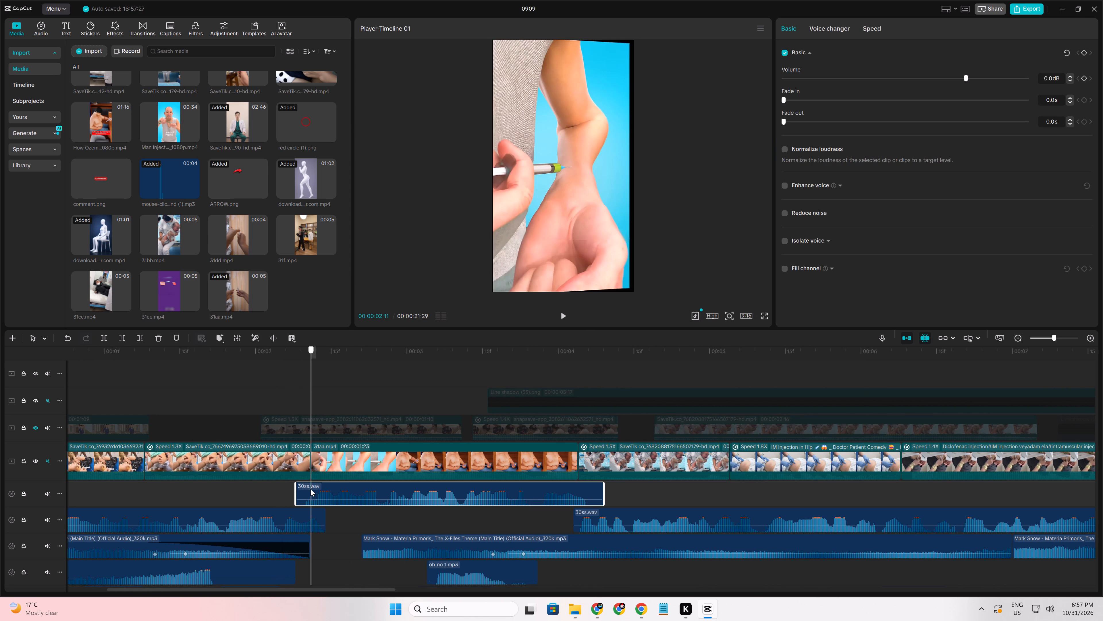
left_click_drag(311, 489, 313, 489)
left_click(274, 481)
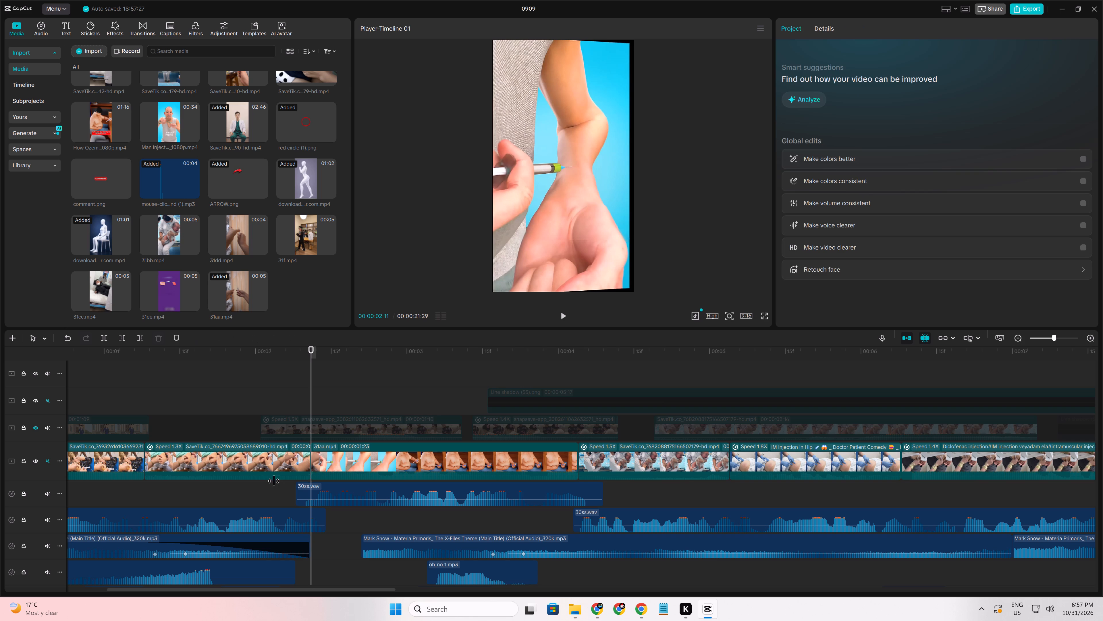
Play from the start of 31aa.mp4 through the 2.4X masked-patient clip, and go back to that clip's start at 00:00:07:19.
key("space")
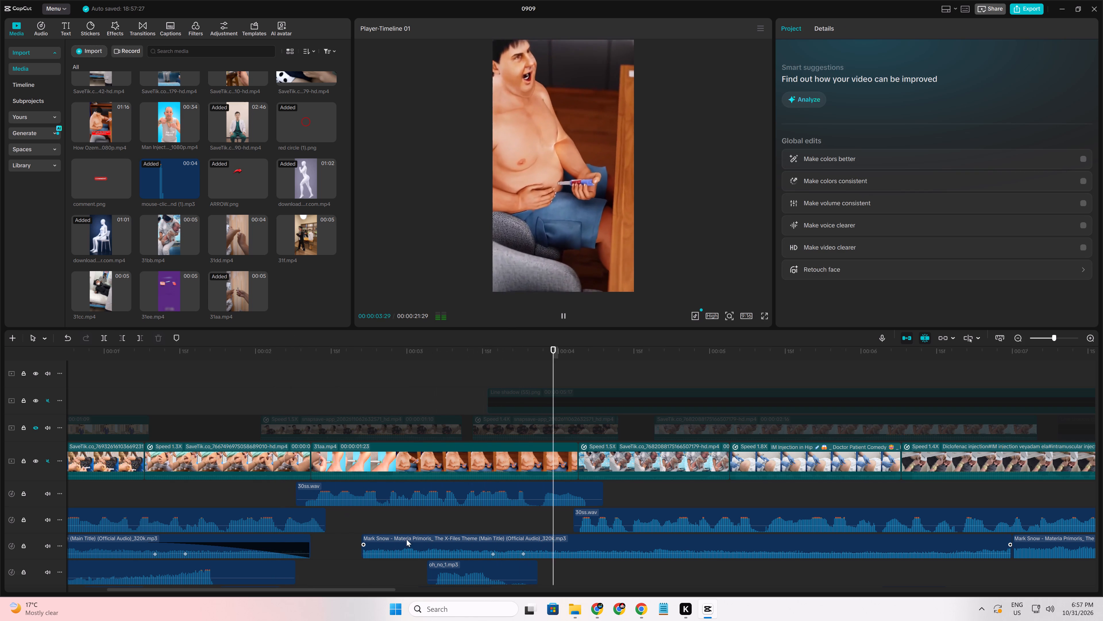
key("space")
key("space")
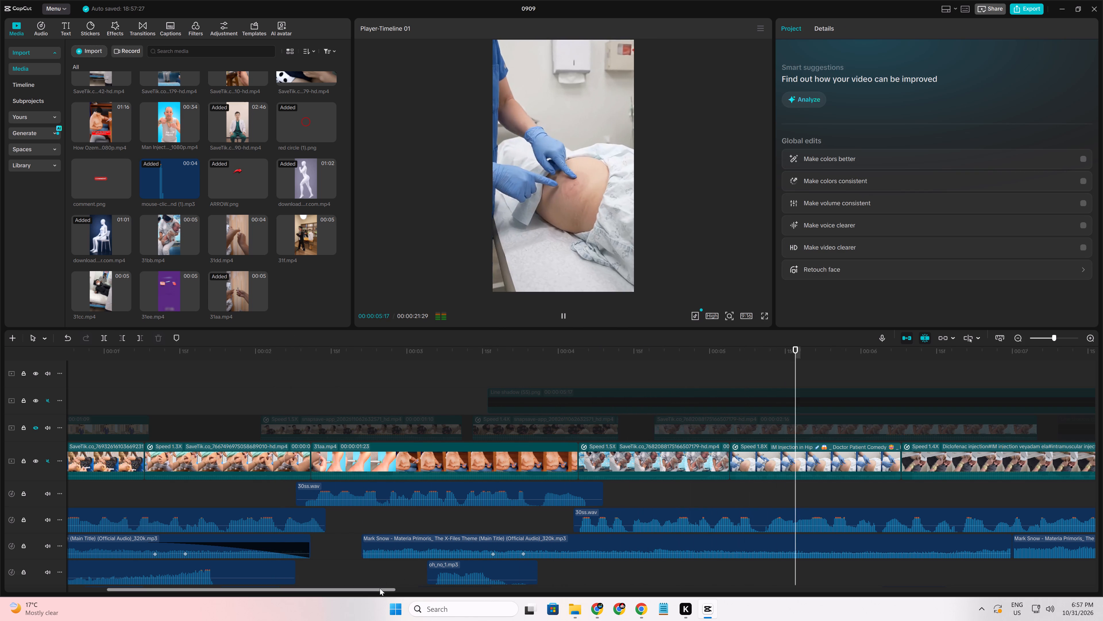
left_click_drag(379, 589, 520, 617)
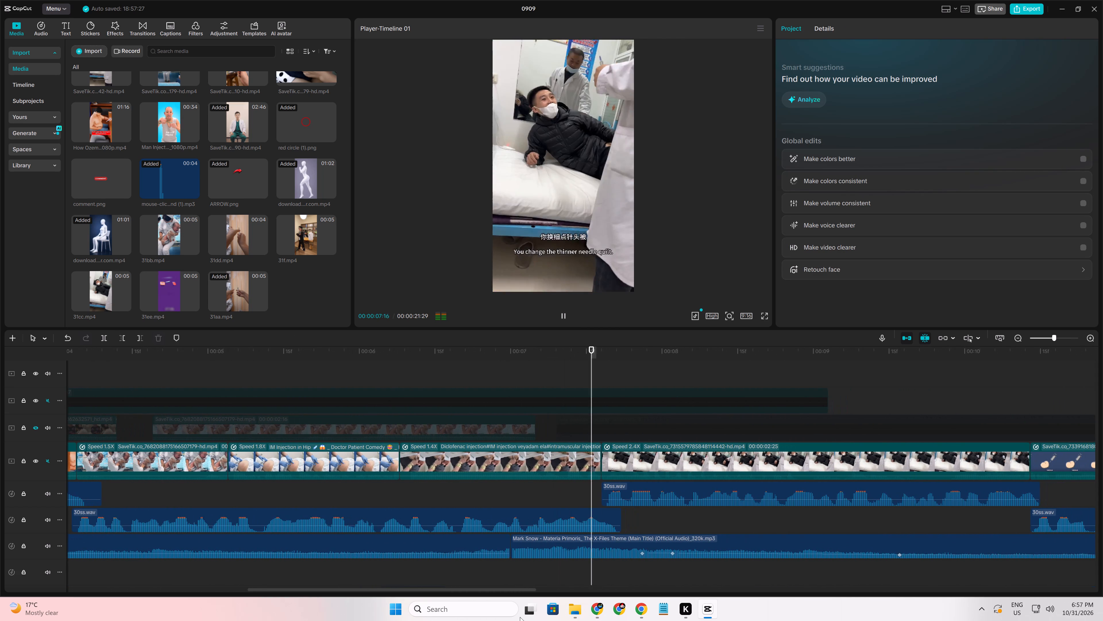
left_click_drag(520, 617, 560, 616)
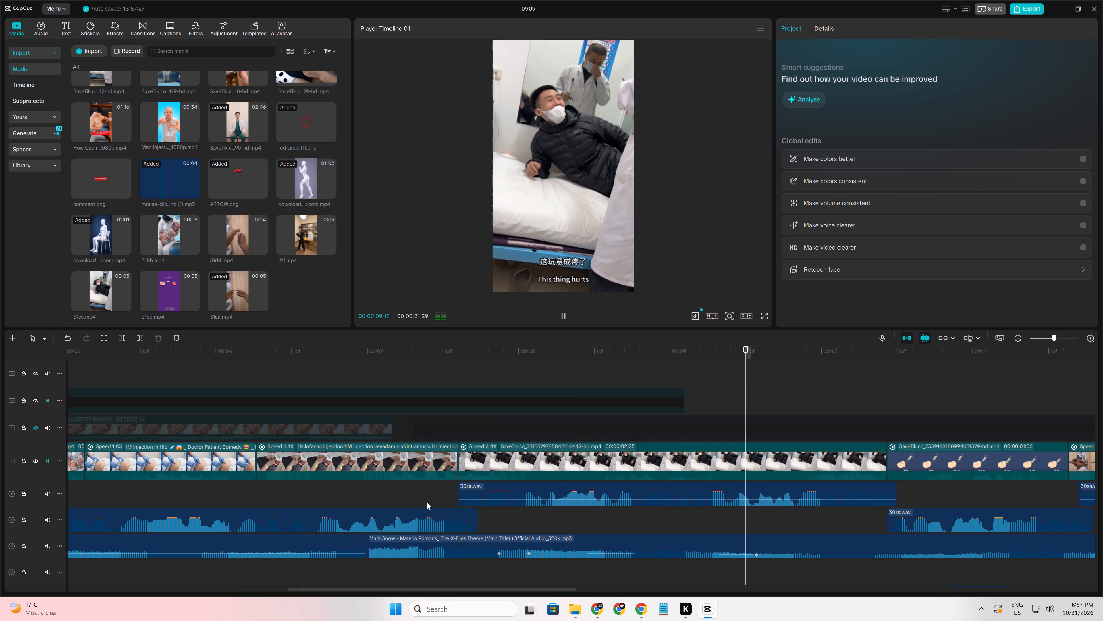
left_click(427, 502)
key("space")
key("space")
left_click(438, 497)
left_click_drag(438, 497, 462, 501)
Preview the imported 31dd.mp4, 31bb.mp4 and 31cc.mp4 to find a caption-free version of the masked-patient shot.
left_click(182, 296)
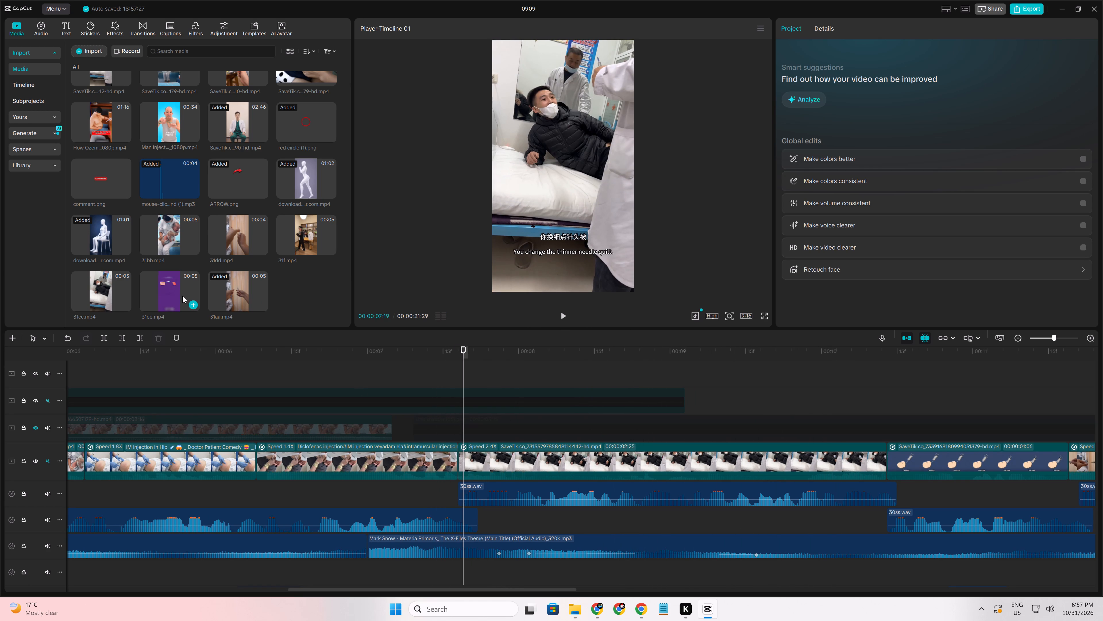
key("space")
left_click(224, 237)
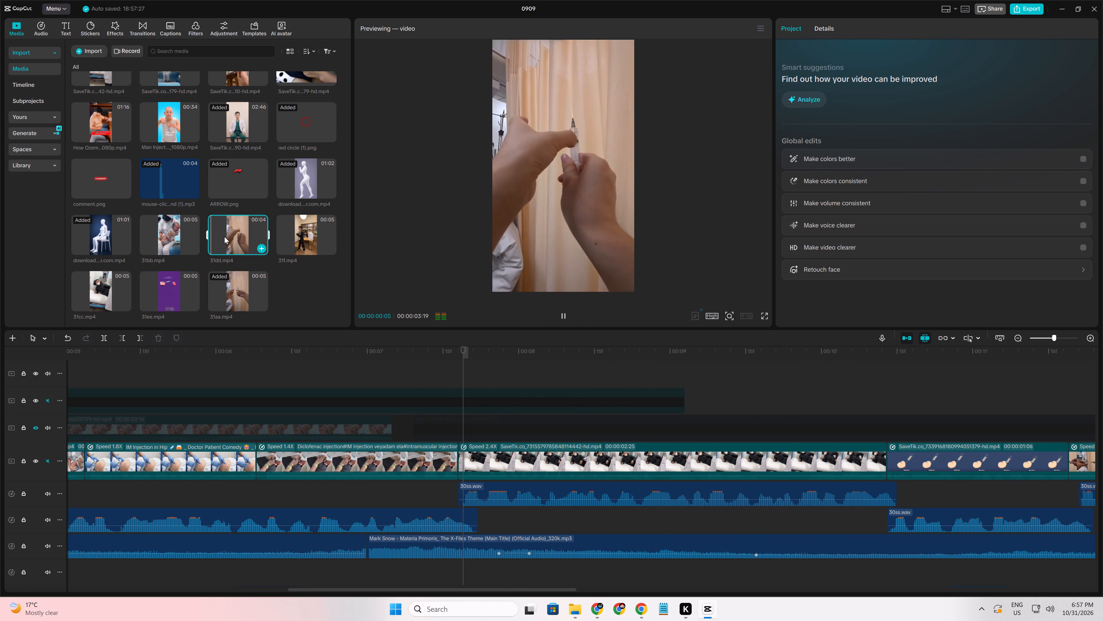
key("space")
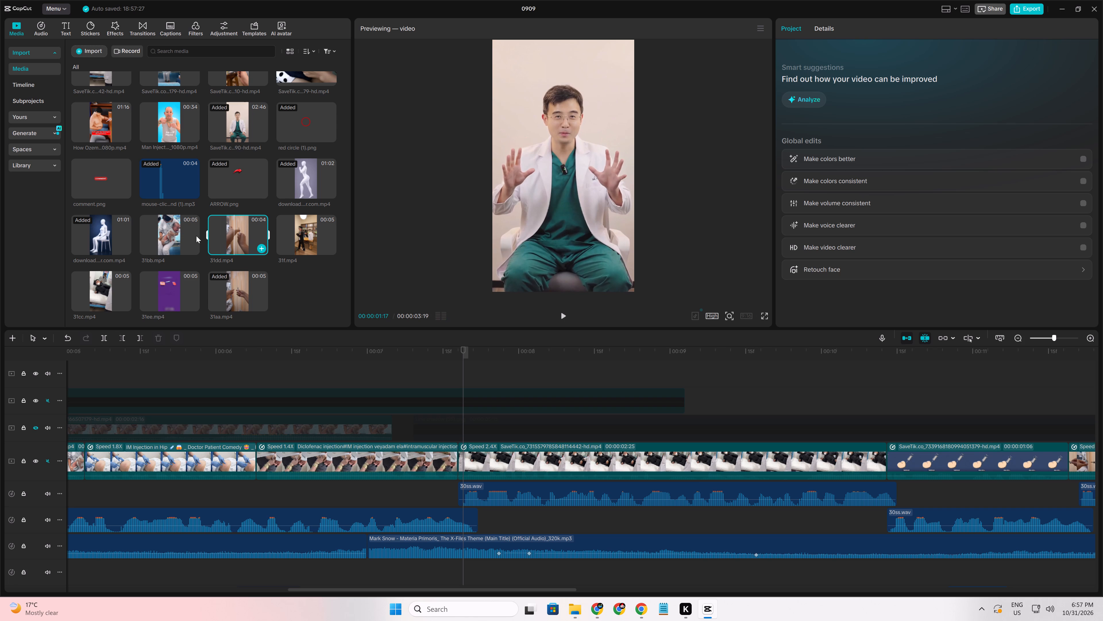
left_click(171, 234)
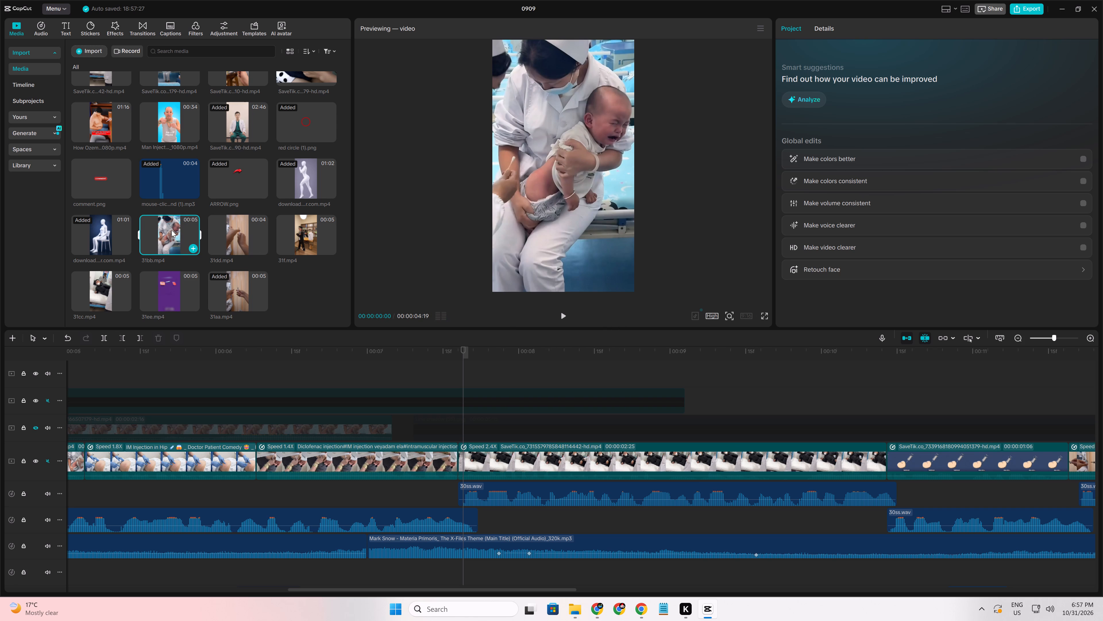
left_click(189, 229)
key("space")
left_click(97, 292)
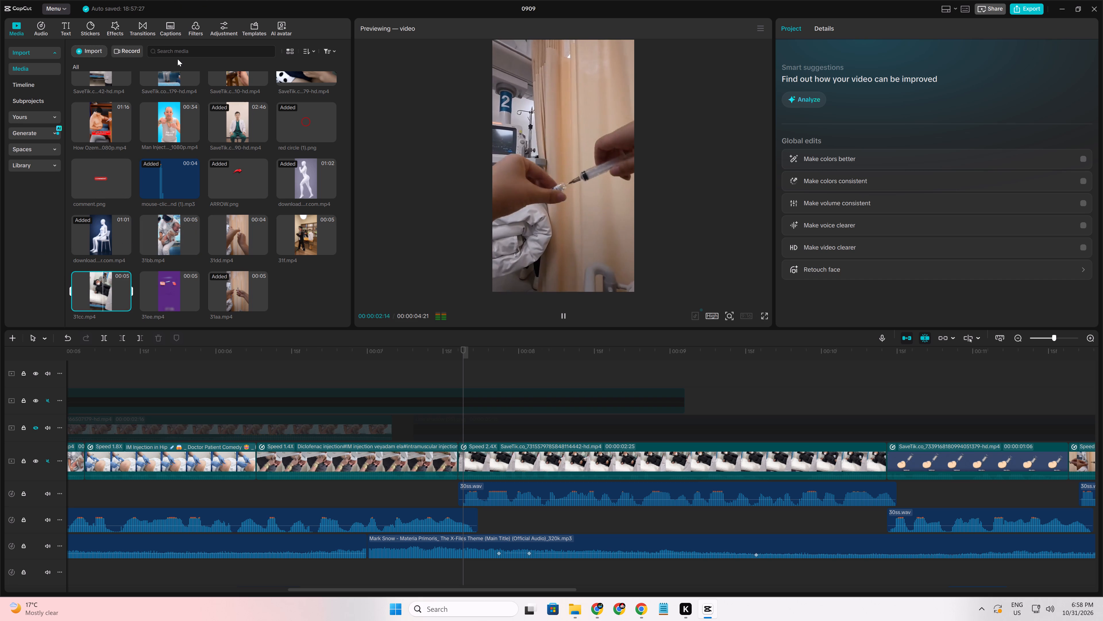
key("space")
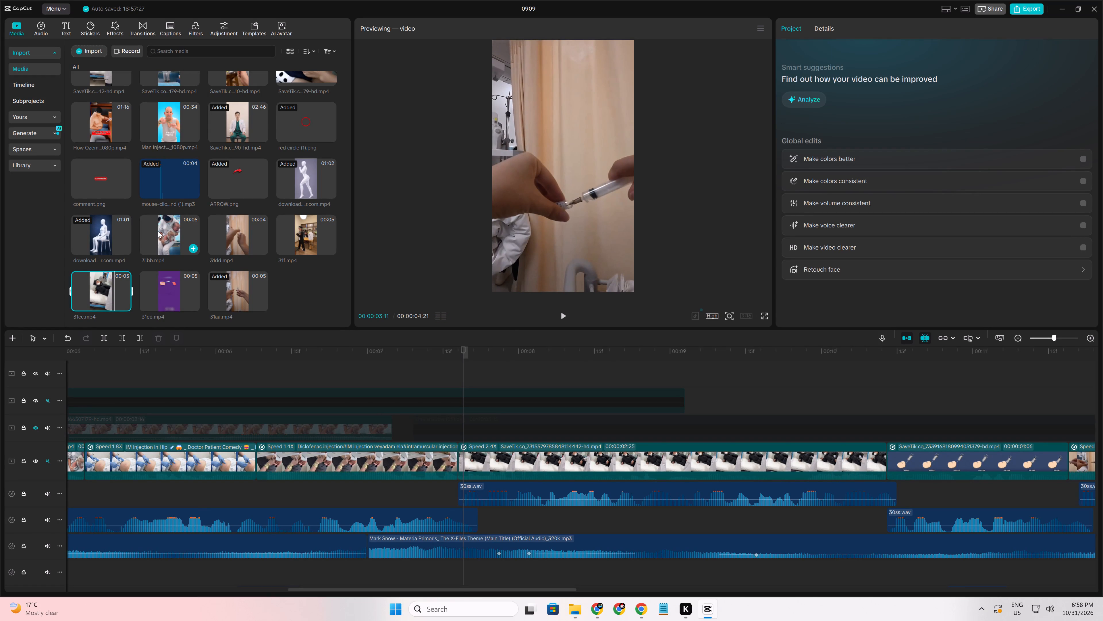
left_click(158, 231)
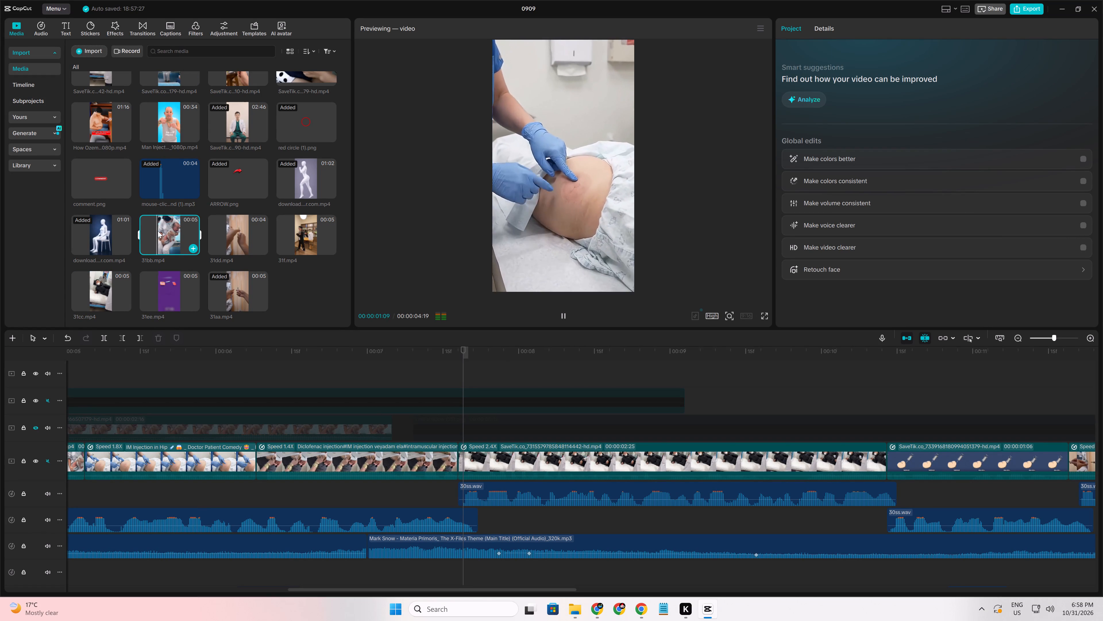
key("space")
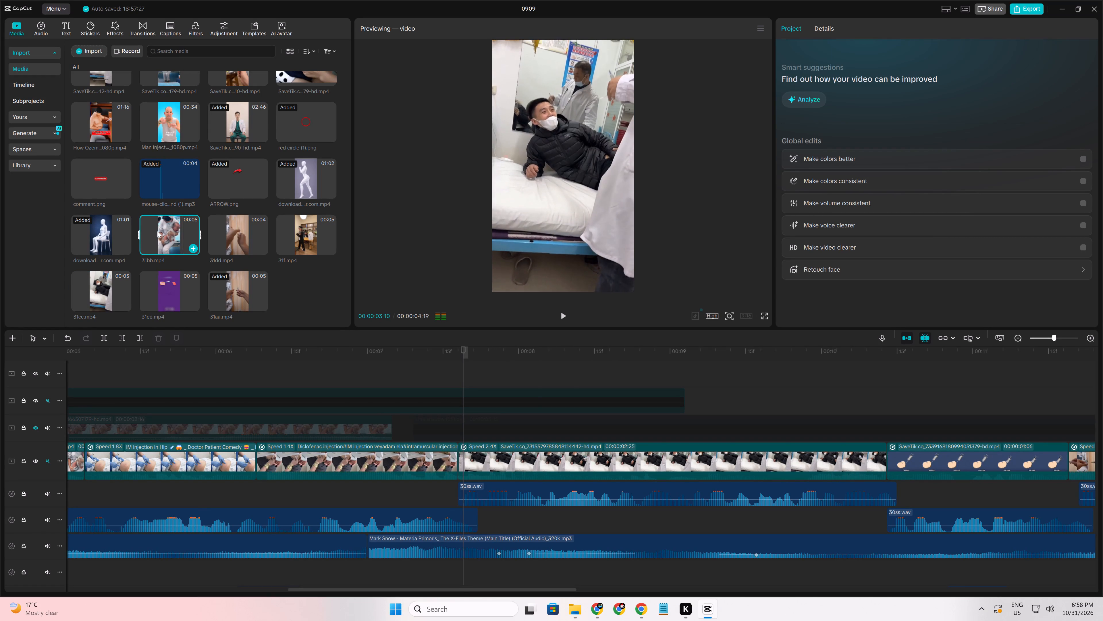
key("space")
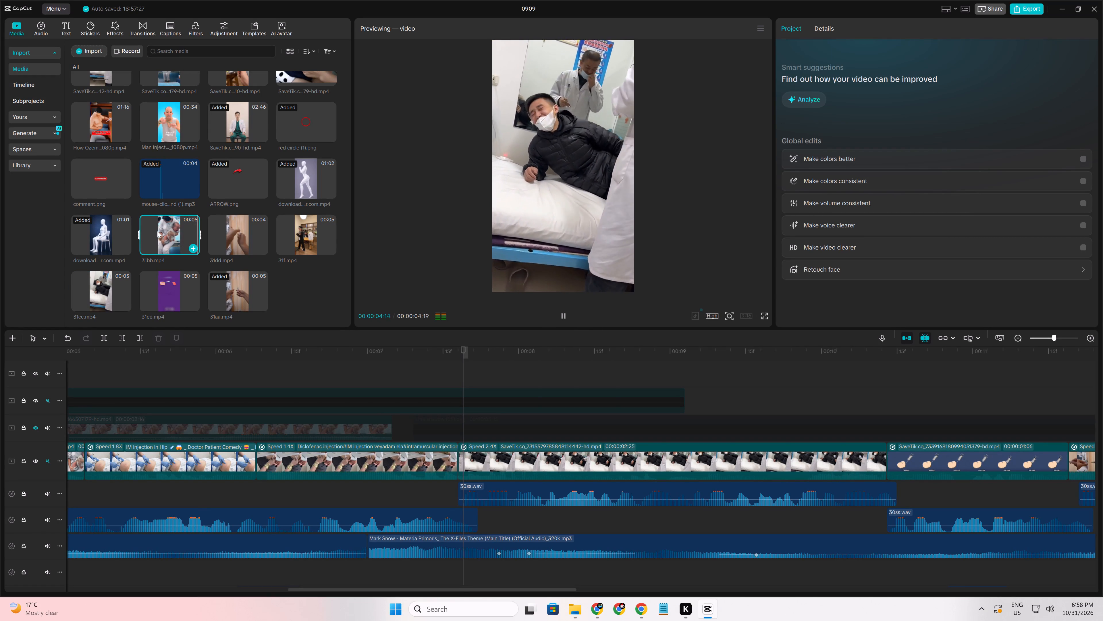
Insert 31bb.mp4 on the main track just before the 2.4X masked-patient clip and play its beginning.
left_click_drag(170, 239, 261, 257)
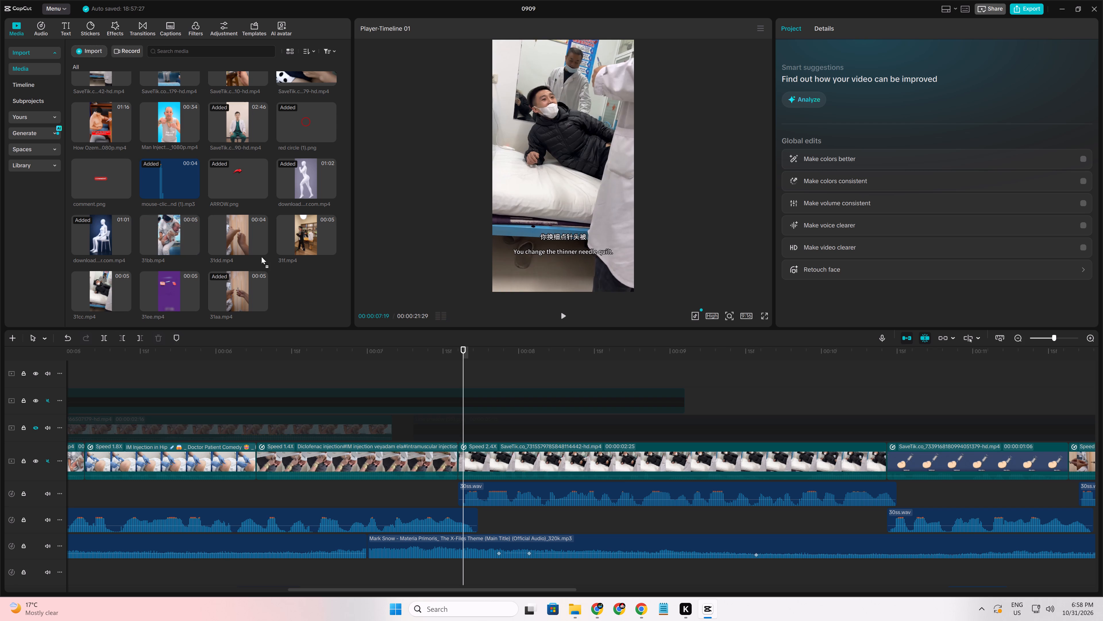
left_click_drag(261, 257, 470, 456)
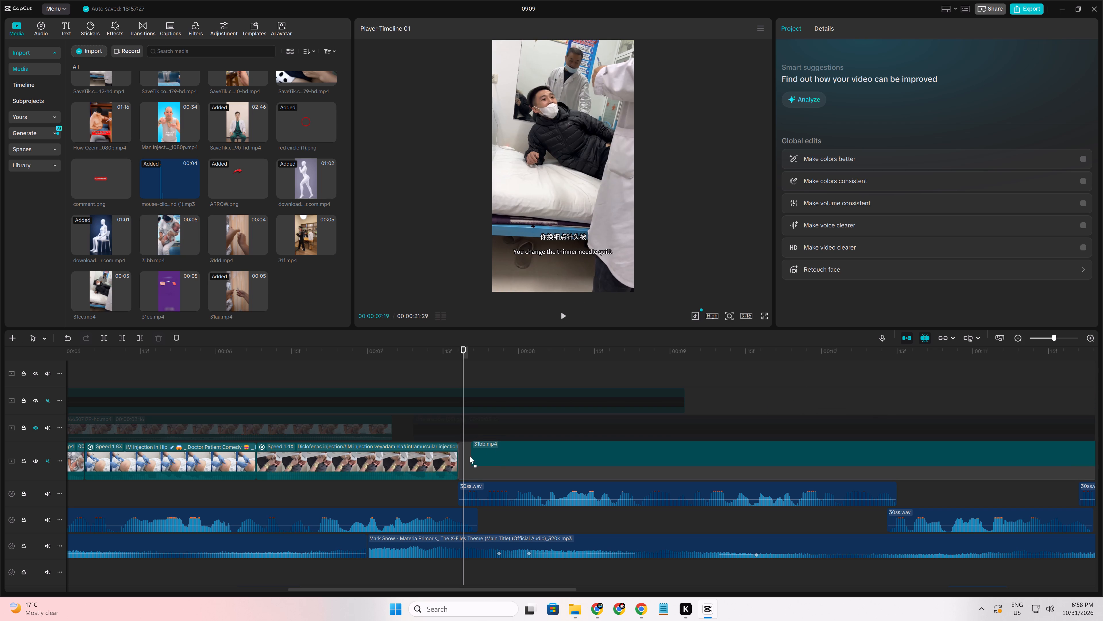
left_click_drag(470, 456, 469, 459)
left_click(406, 489)
key("space")
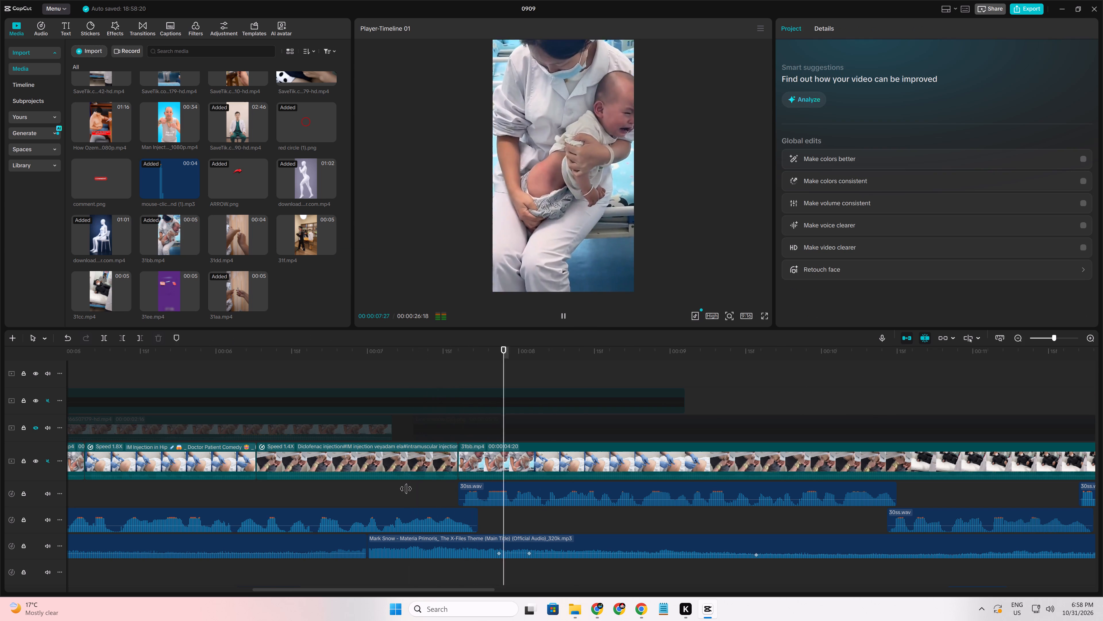
key("space")
Trim the start of 31bb.mp4 up to its masked-patient shot, leaving a clip length of 00:00:01:23.
left_click(475, 464)
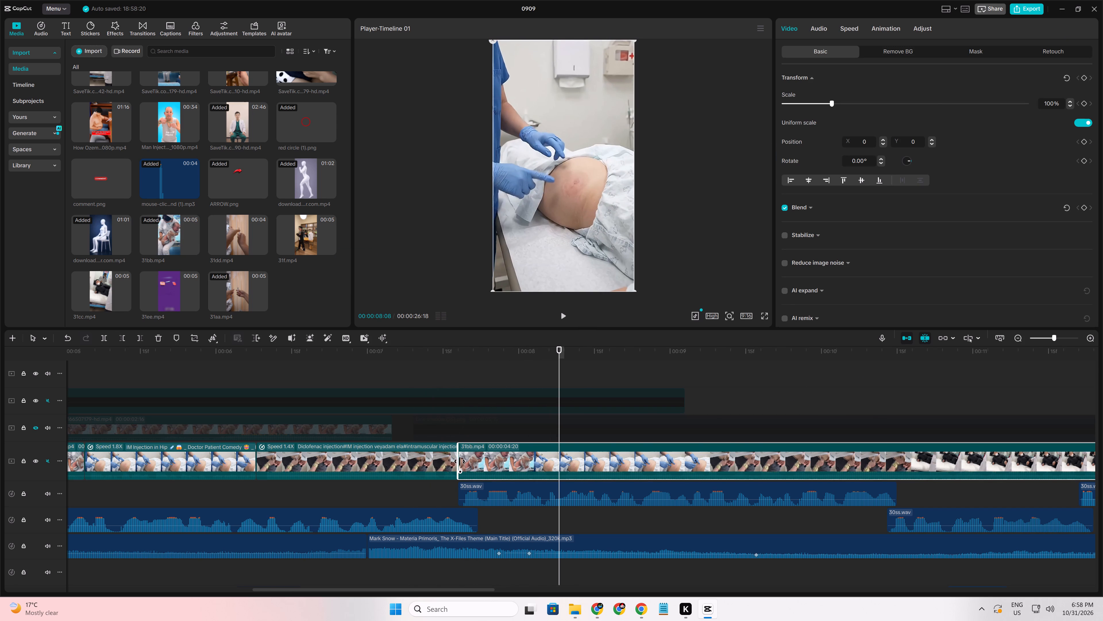
left_click_drag(460, 461, 763, 465)
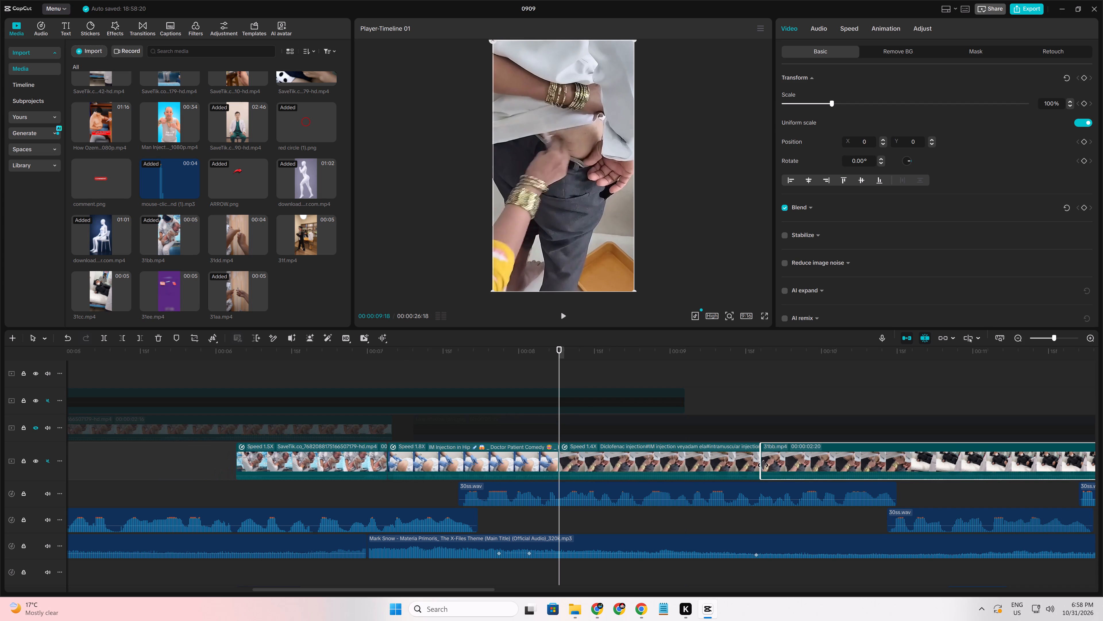
left_click_drag(763, 465, 873, 487)
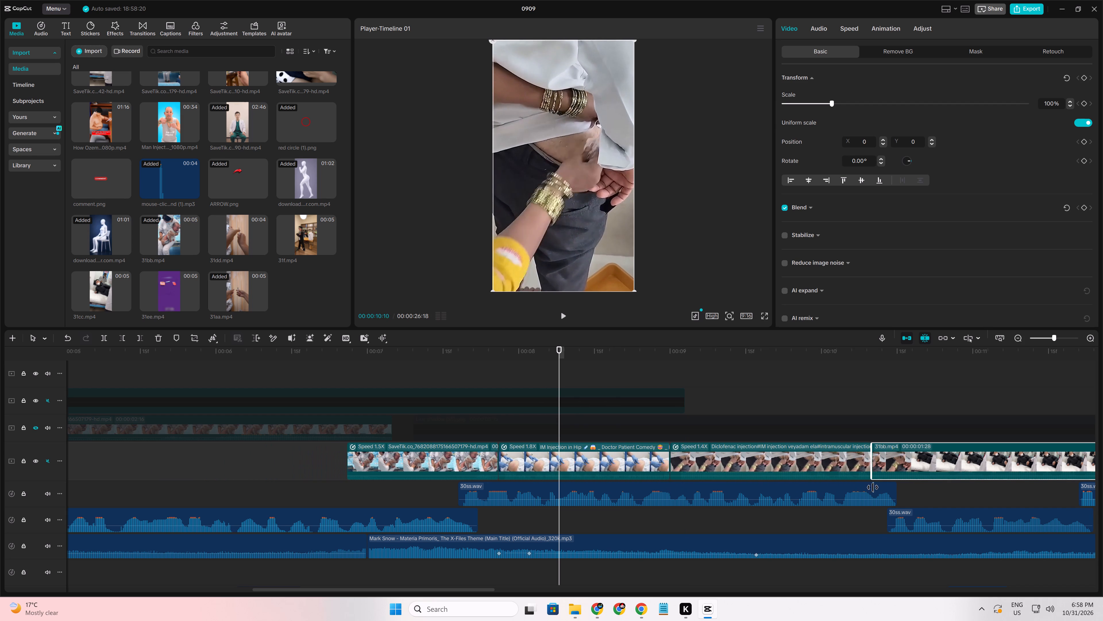
left_click_drag(873, 487, 906, 488)
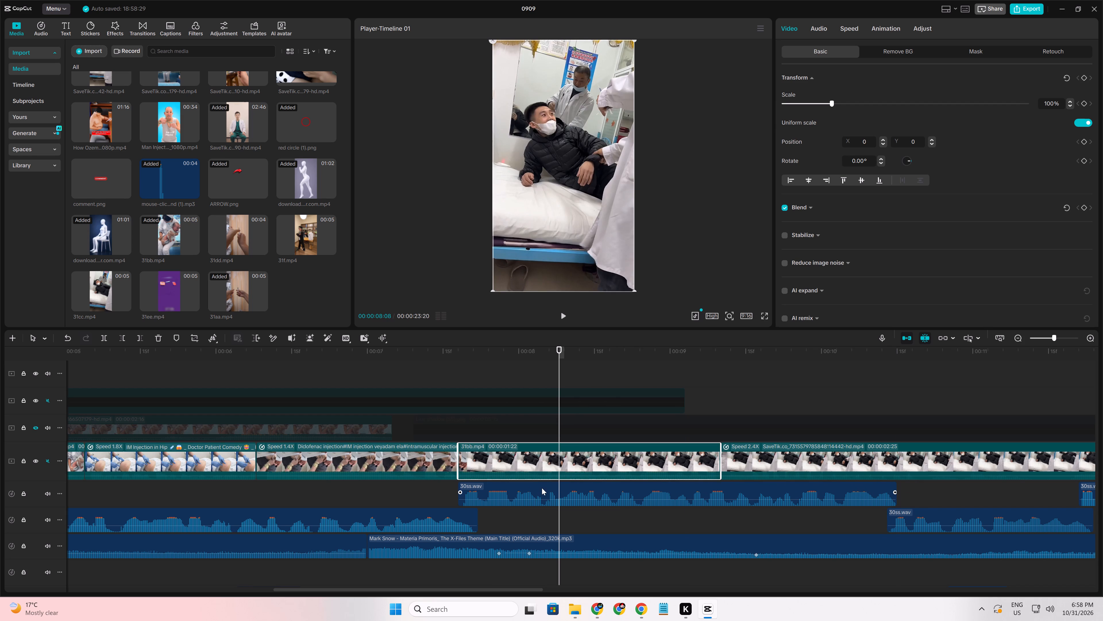
left_click_drag(457, 458, 456, 458)
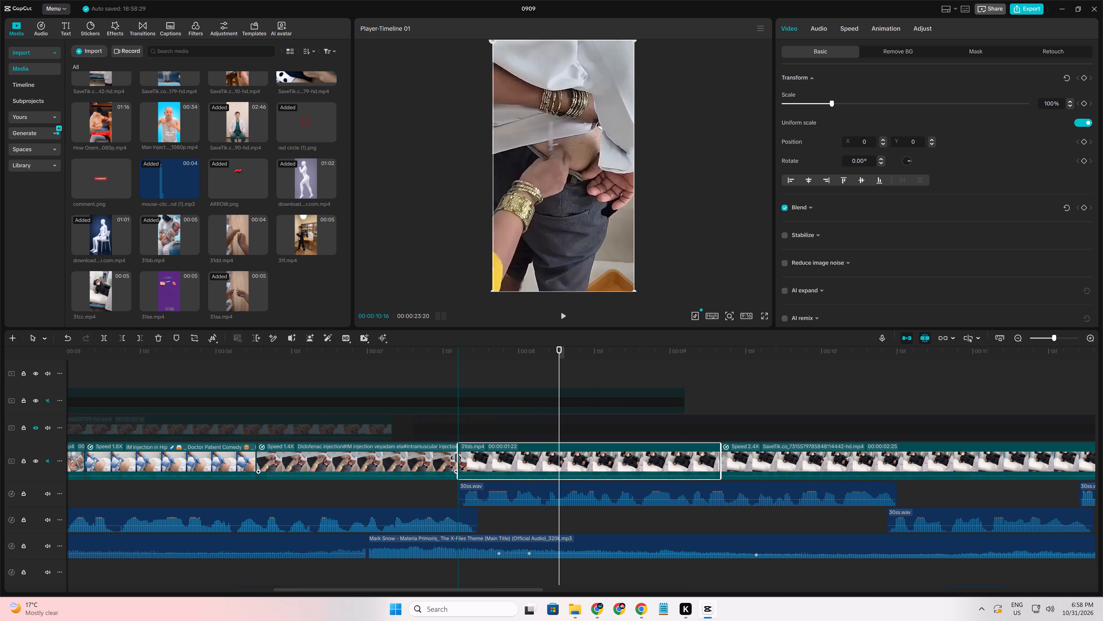
left_click_drag(456, 458, 454, 458)
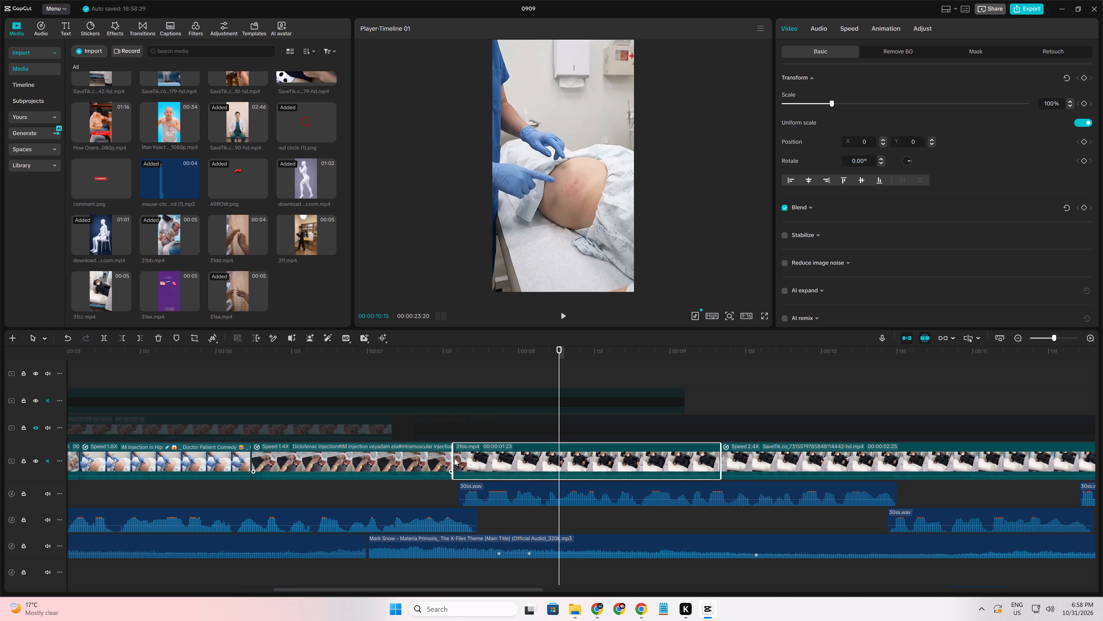
Step frame by frame into 31bb.mp4 and trim off its start before 00:00:07:20, leaving 00:00:01:21.
left_click(445, 480)
left_click(439, 486)
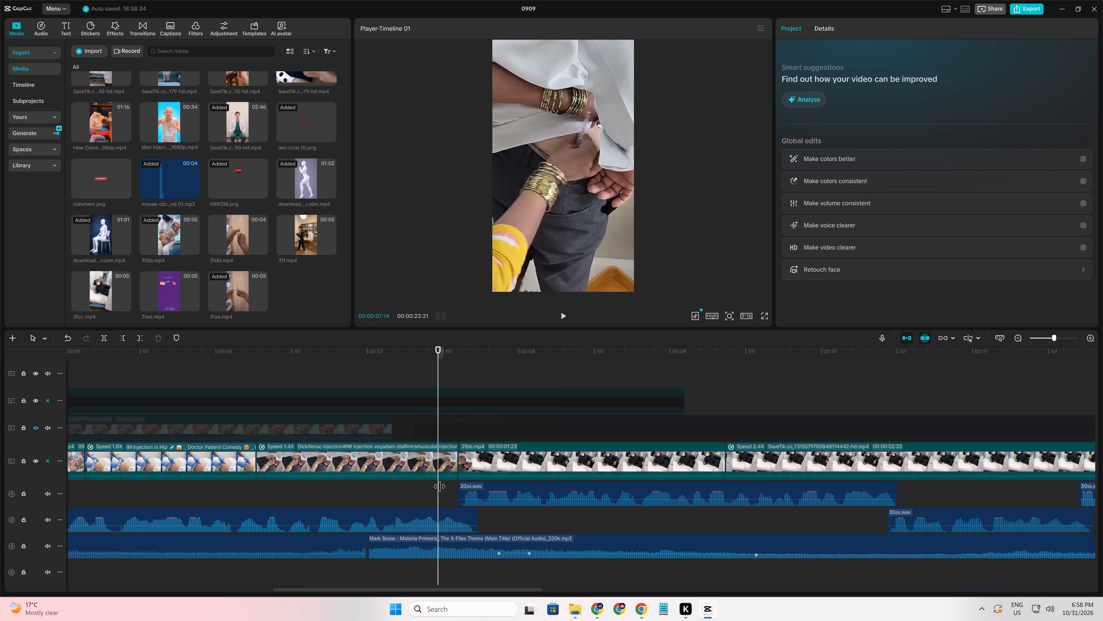
key("Right")
key("Right")
key("Right")
key("Right")
key("Right")
key("Right")
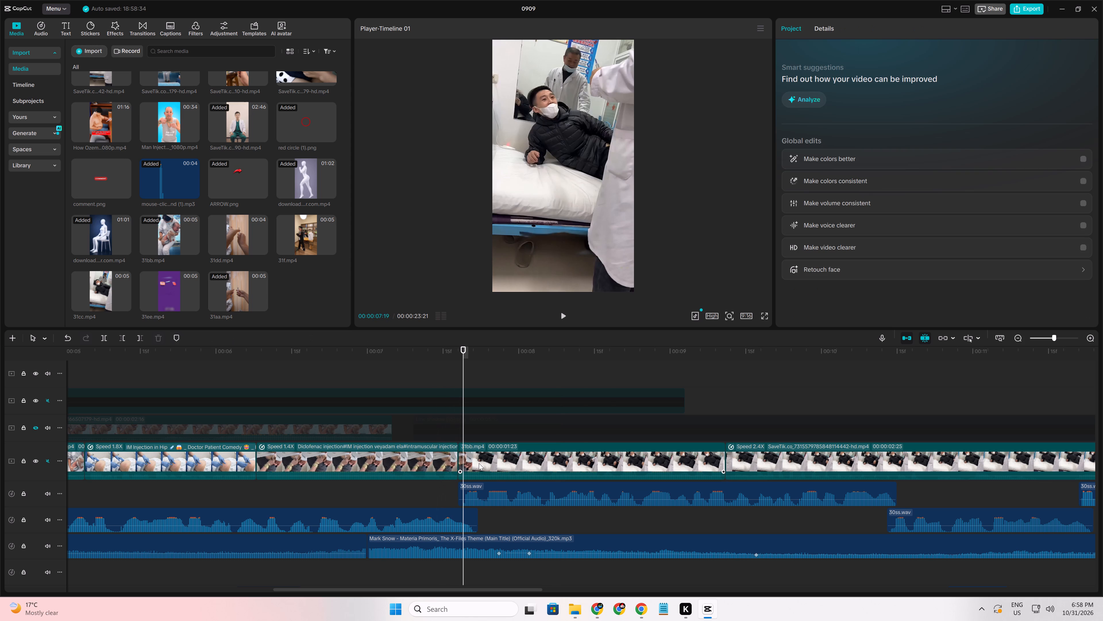
left_click(479, 463)
key("Left")
key("Right")
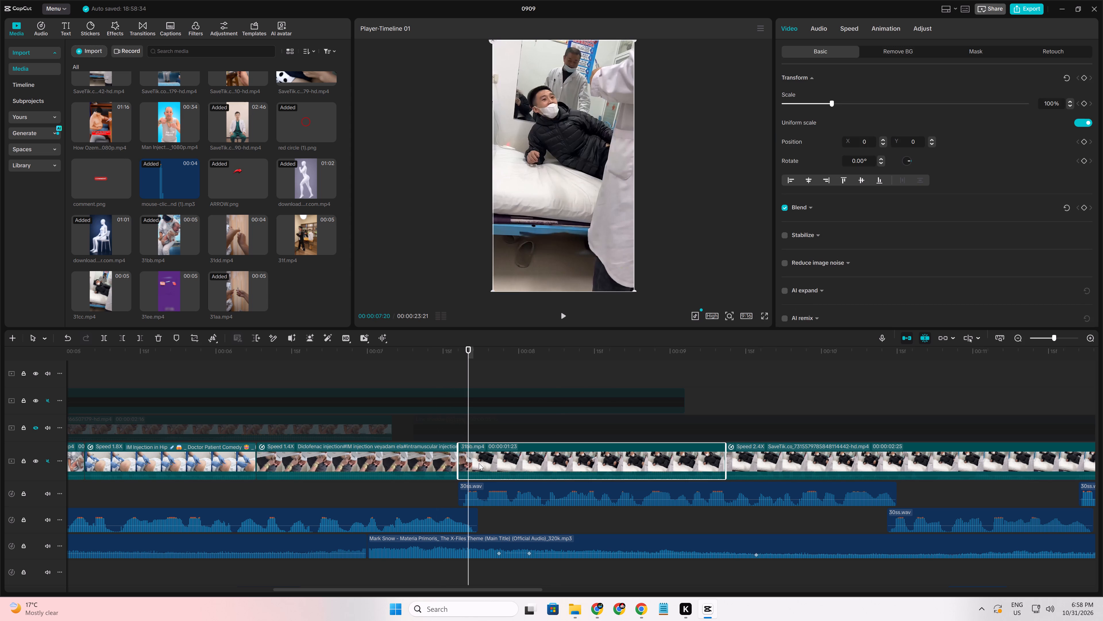
left_click(479, 463)
key("q")
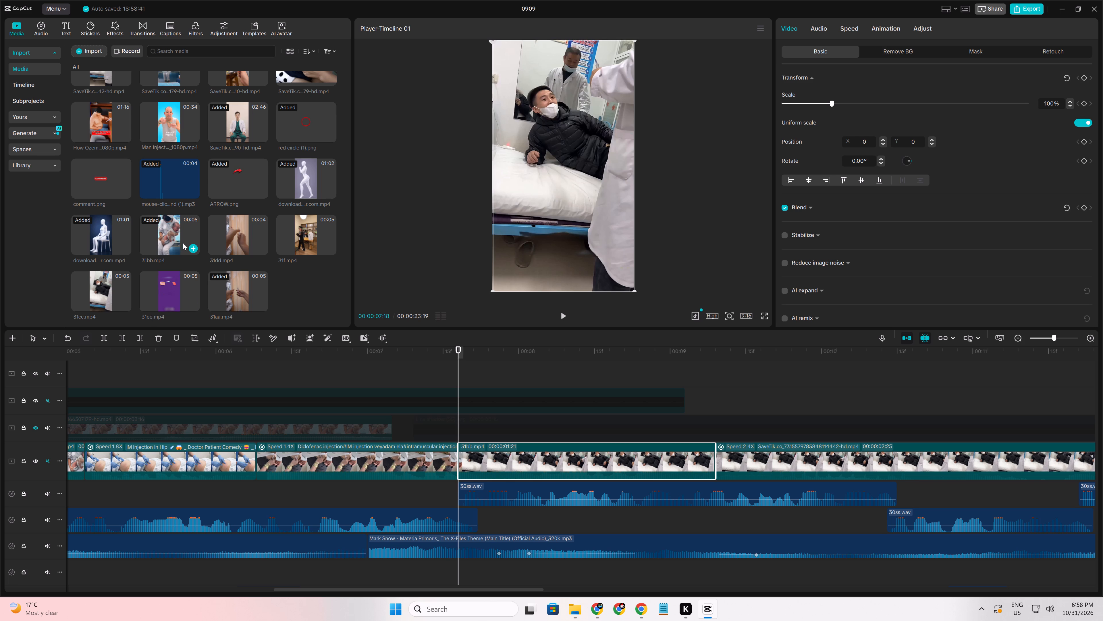
Preview the imported 31-series clips and insert 31cc.mp4 on the main track directly after 31bb.mp4.
left_click(214, 237)
left_click(166, 239)
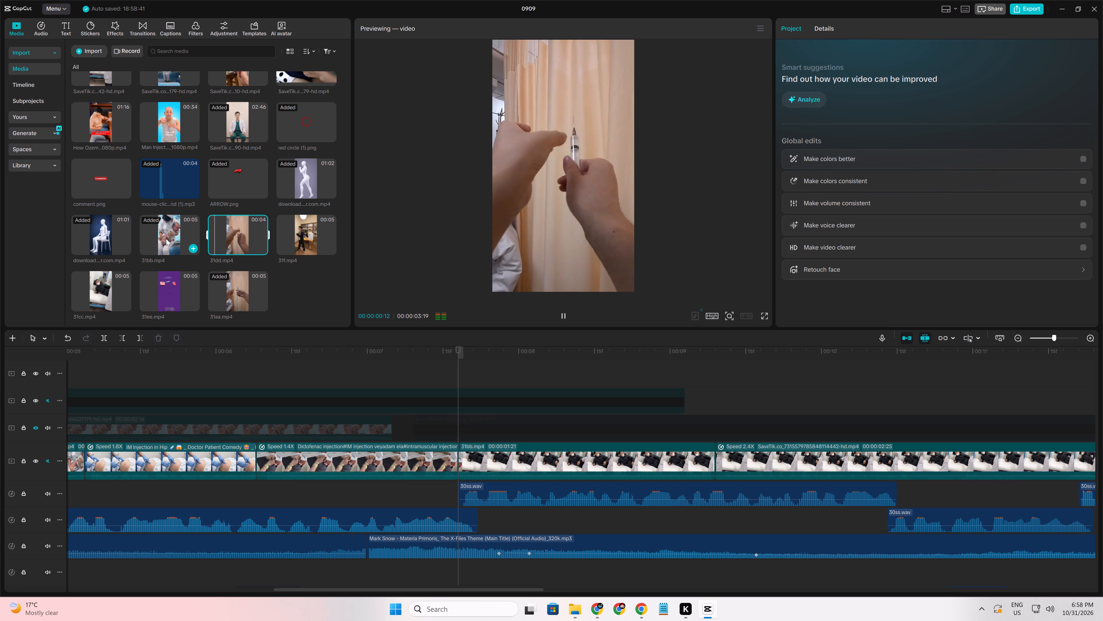
left_click(111, 235)
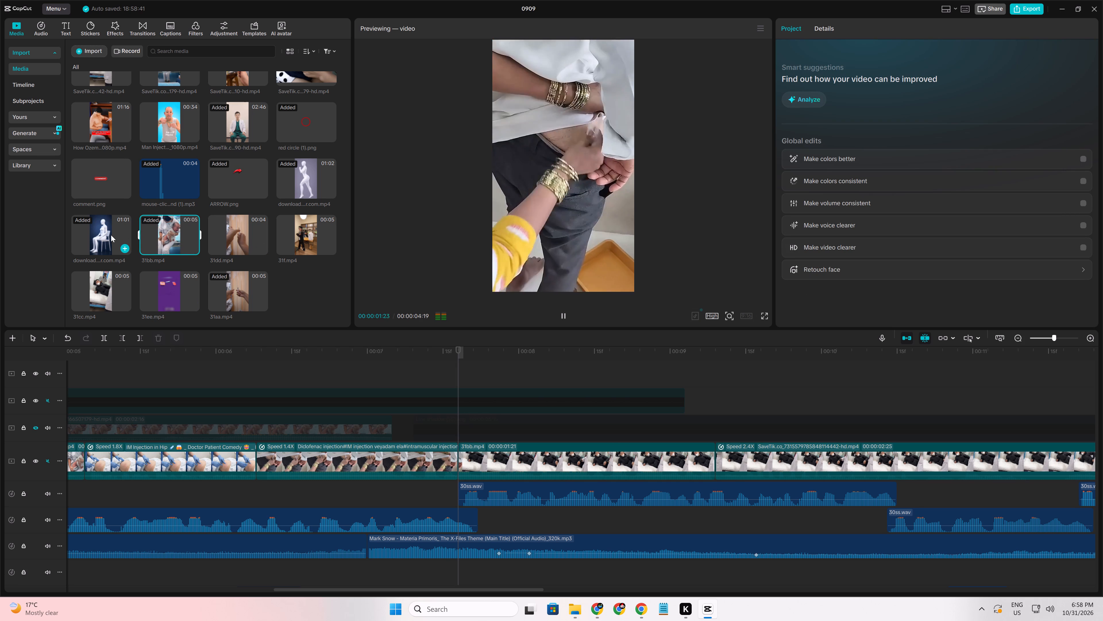
left_click(242, 241)
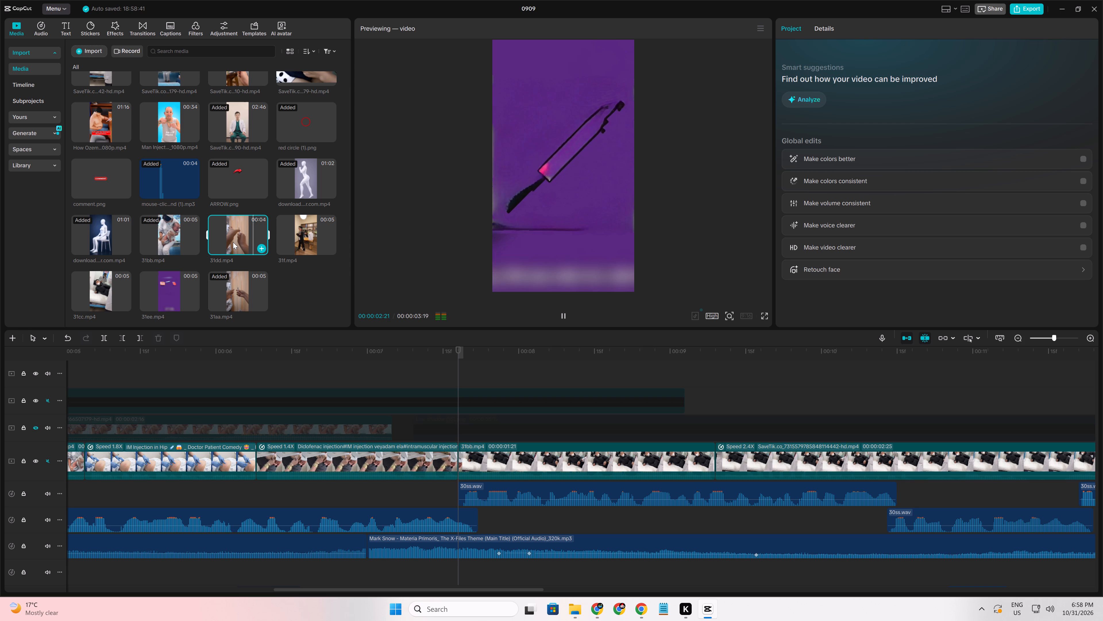
left_click(157, 287)
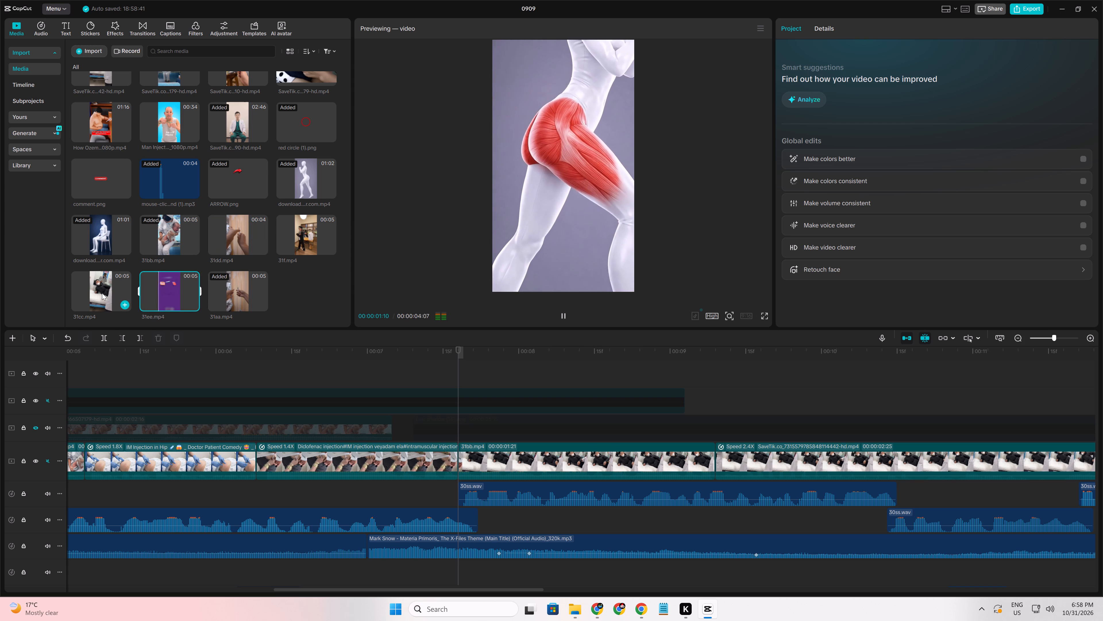
left_click(102, 293)
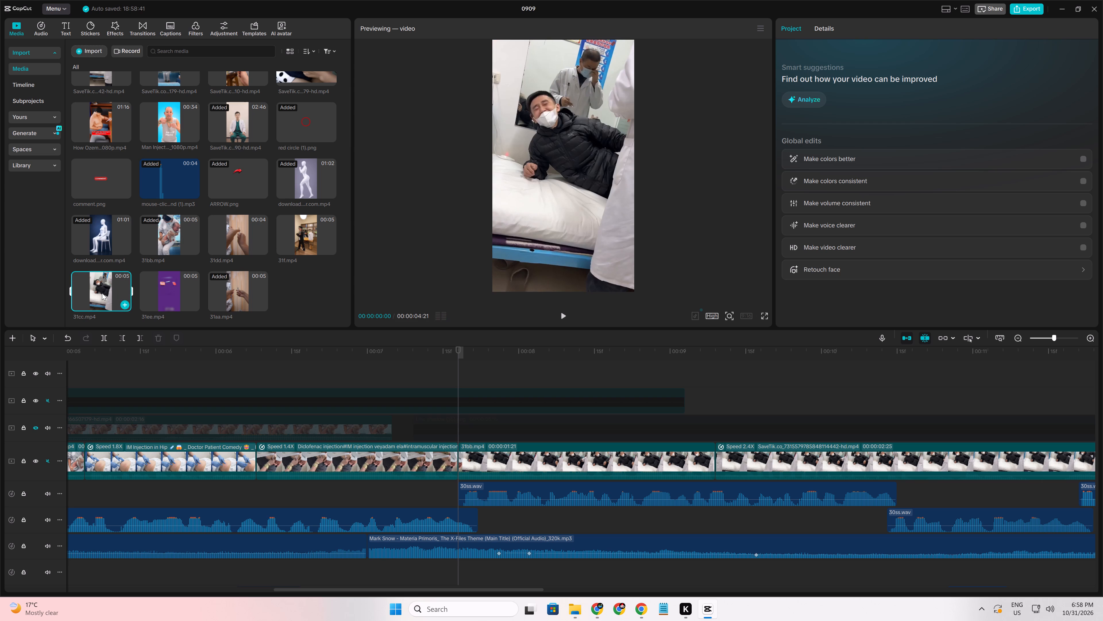
left_click_drag(102, 293, 722, 469)
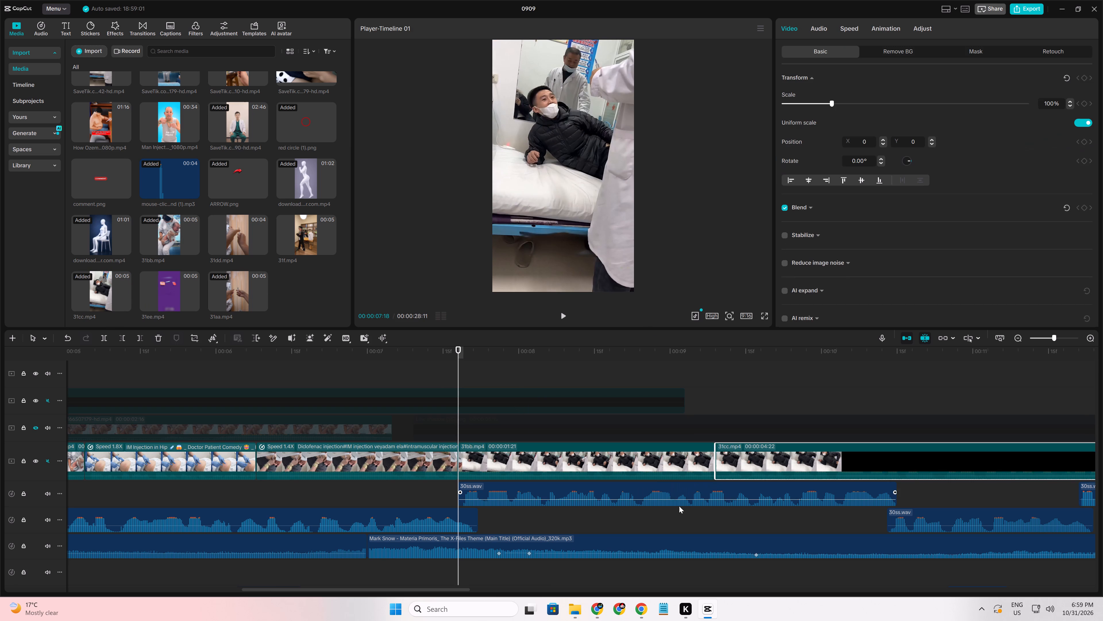
Play the timeline from 31bb.mp4 through 31cc.mp4 into the following 2.4X masked-patient clip to check shots against the voice audio.
left_click(662, 515)
key("space")
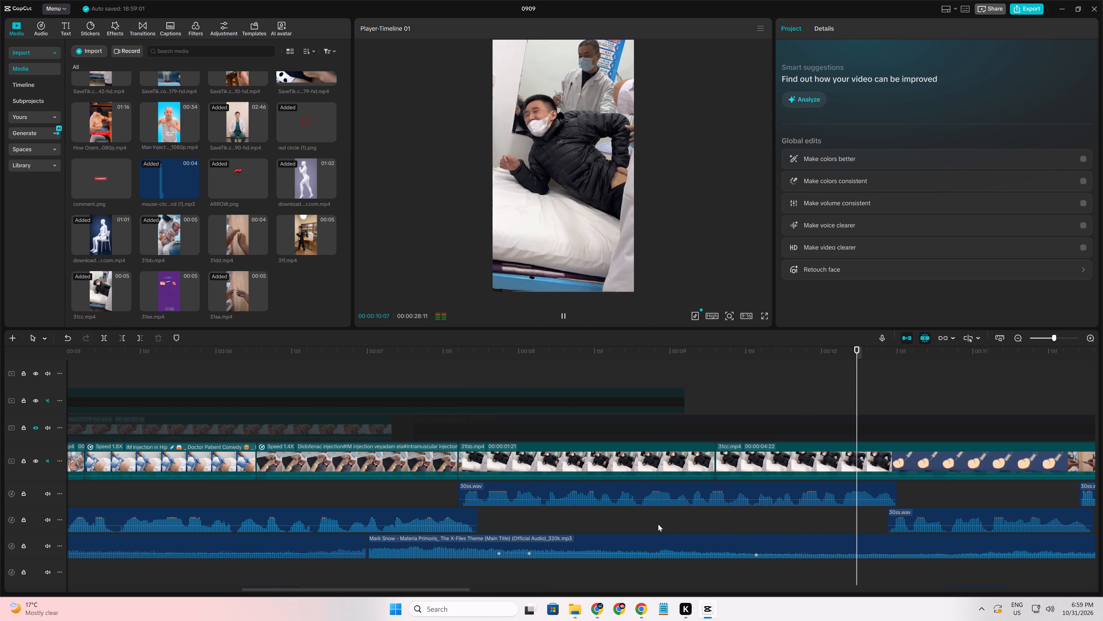
key("space")
left_click(645, 530)
left_click(635, 523)
key("space")
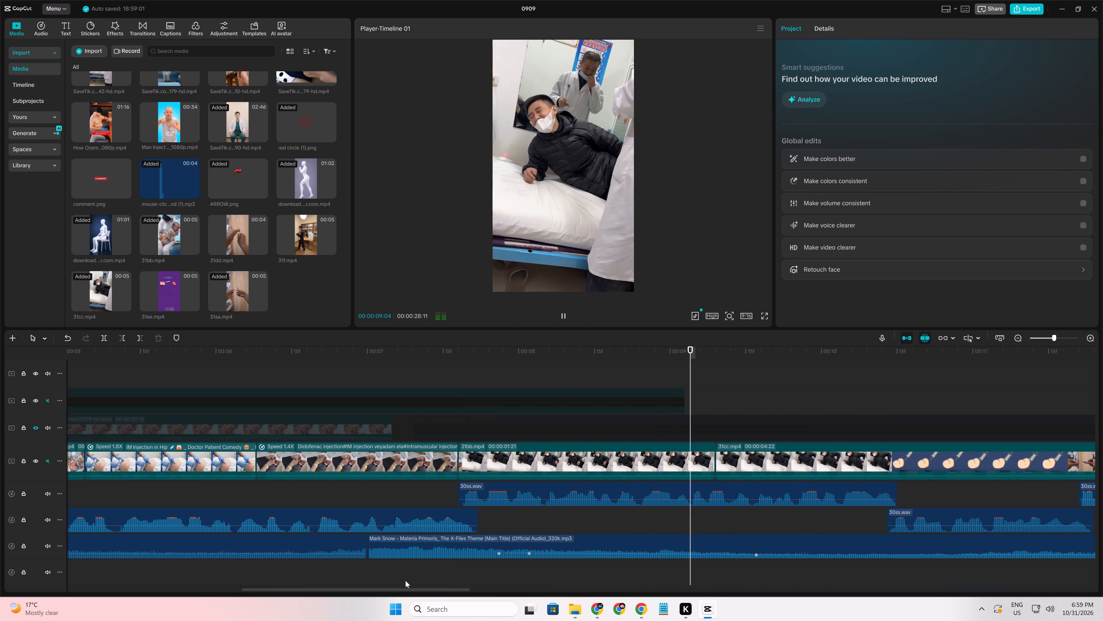
left_click_drag(420, 590, 499, 593)
key("space")
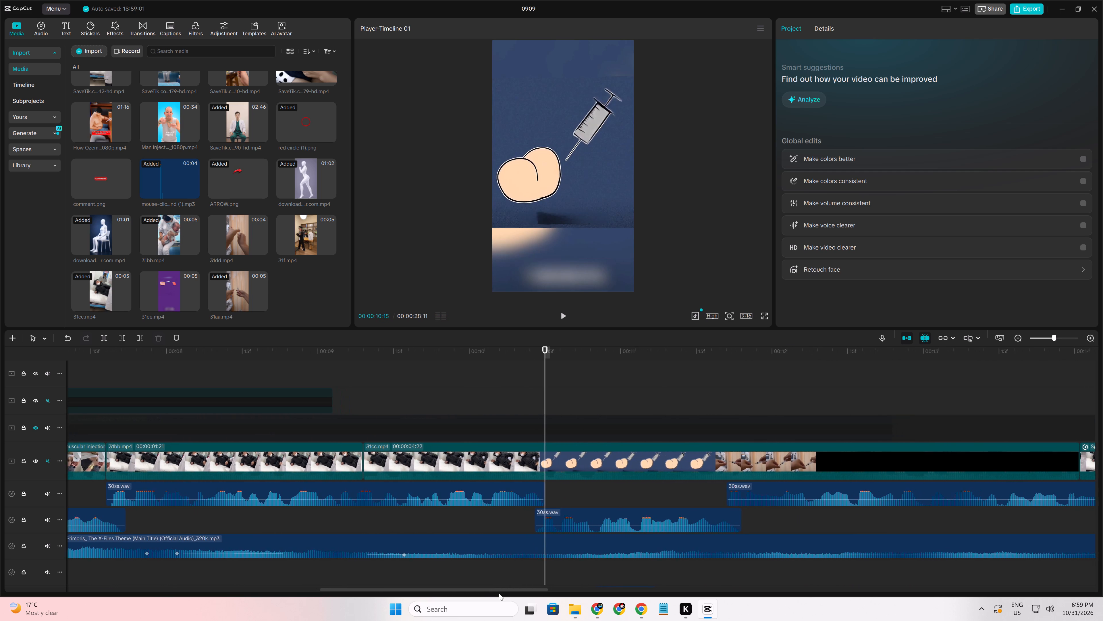
left_click_drag(499, 593, 556, 595)
key("space")
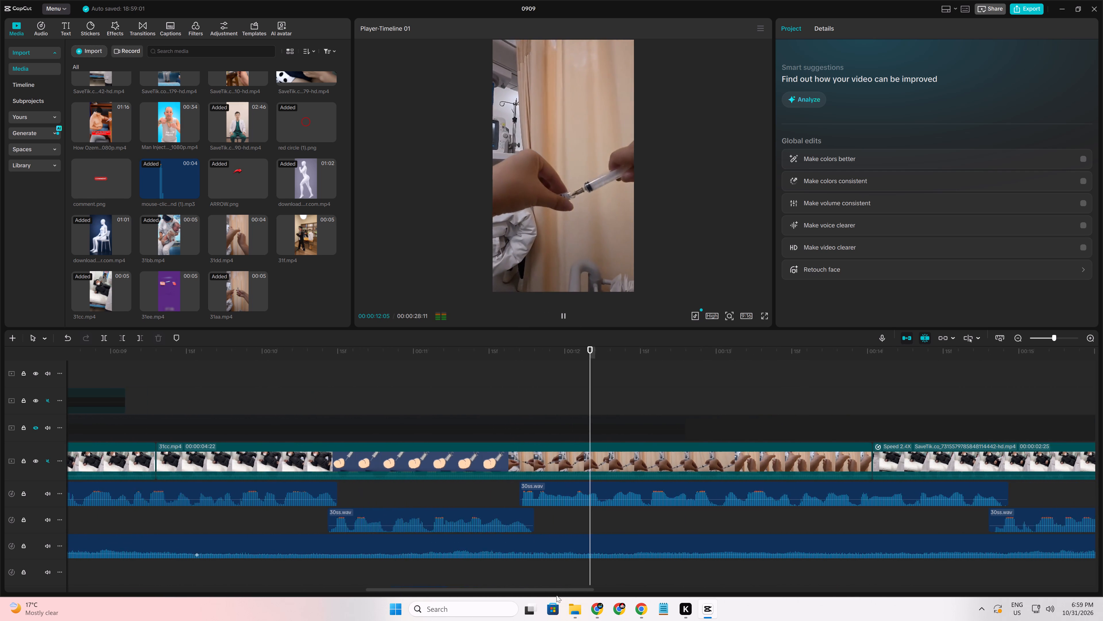
left_click_drag(556, 595, 610, 589)
key("space")
key("space")
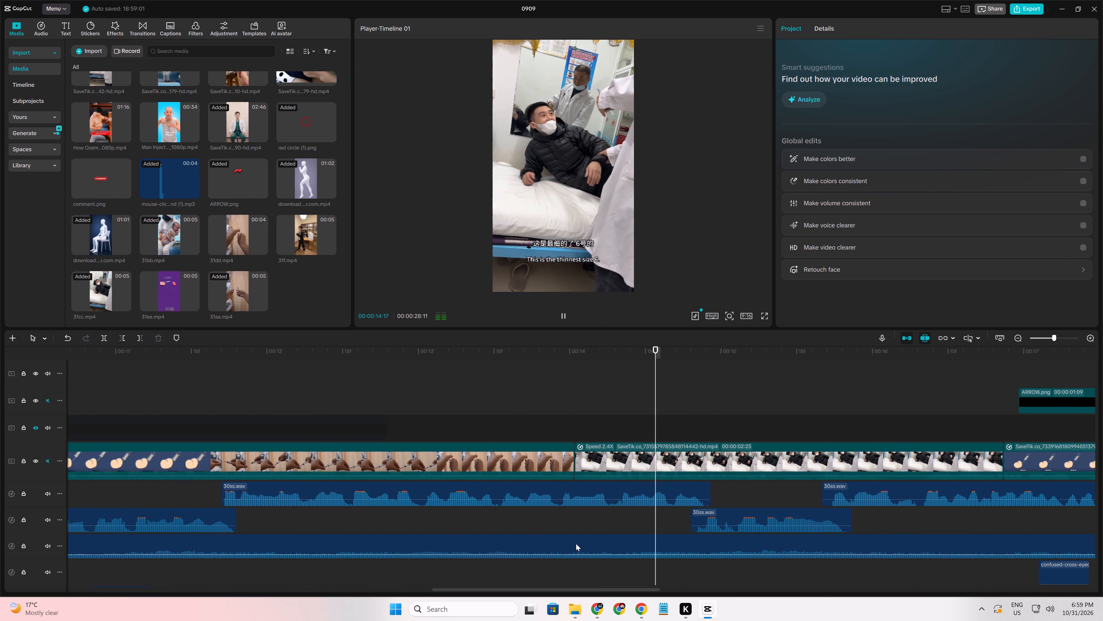
key("space")
Insert 31dd.mp4 on the main track between 31cc.mp4 and the 2.4X masked-patient clip.
left_click(239, 239)
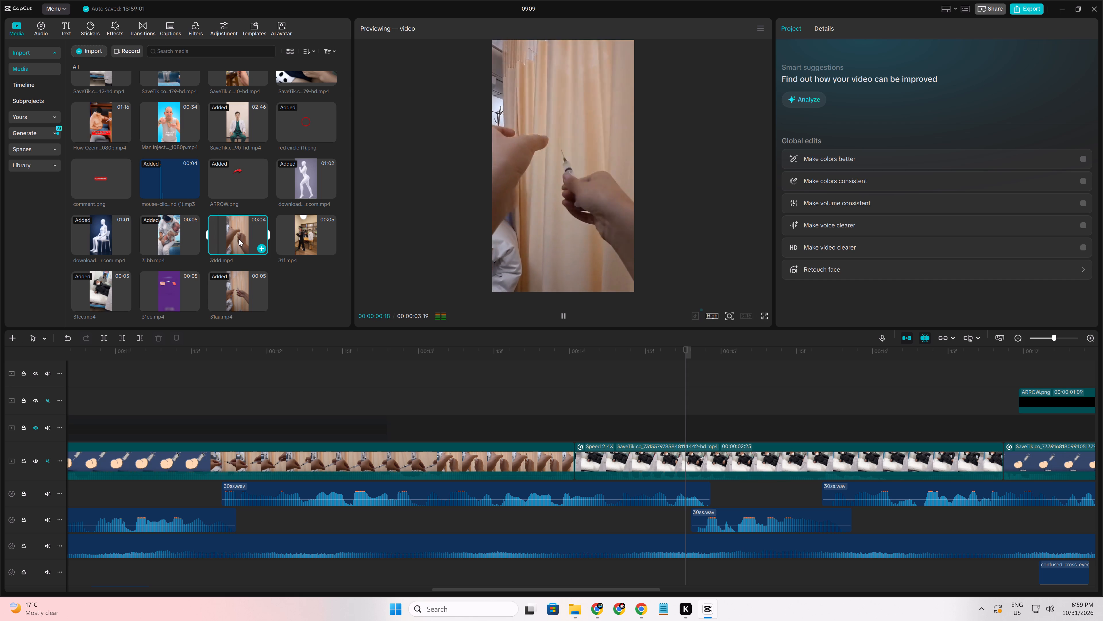
left_click_drag(239, 239, 587, 455)
Play across the start of 31dd.mp4 and on to its end to check its shots against the voice audio.
left_click(559, 518)
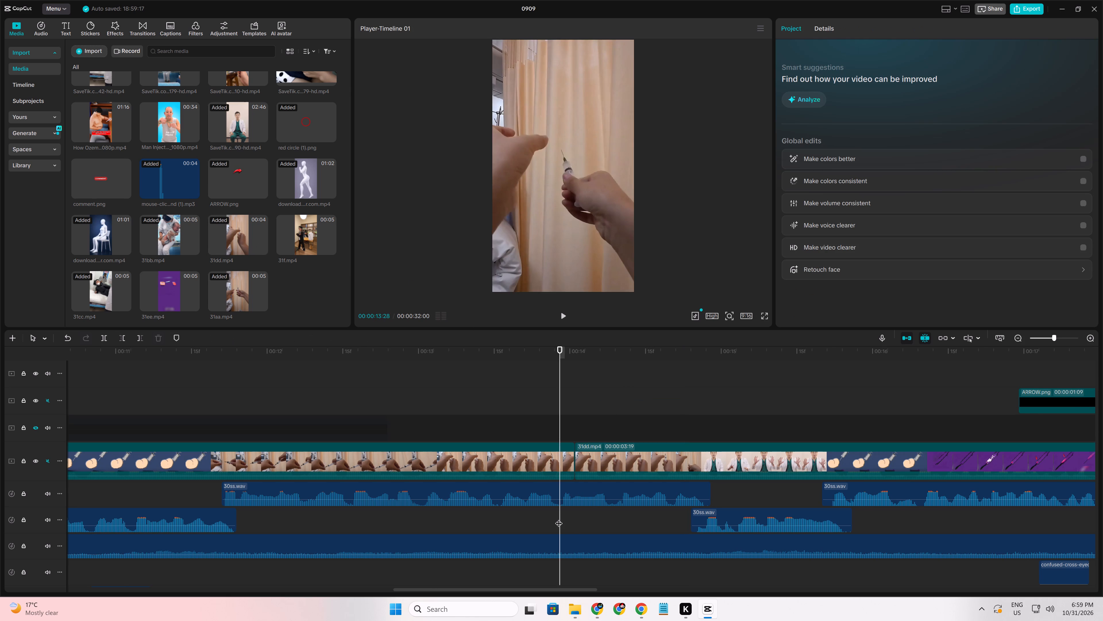
key("space")
left_click(537, 518)
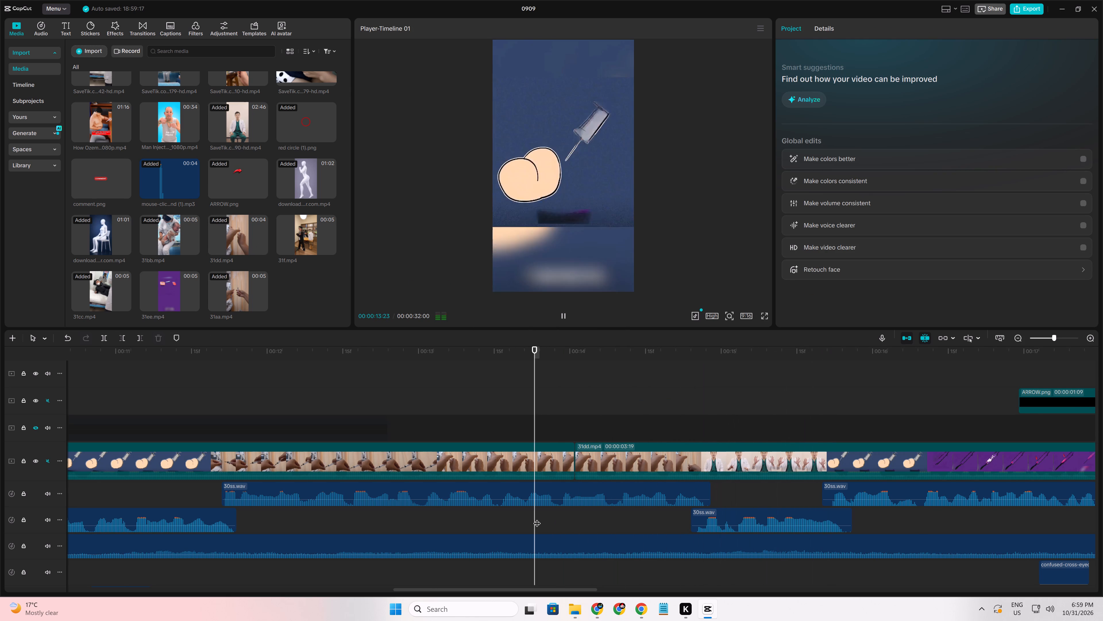
key("space")
key("space")
key("space")
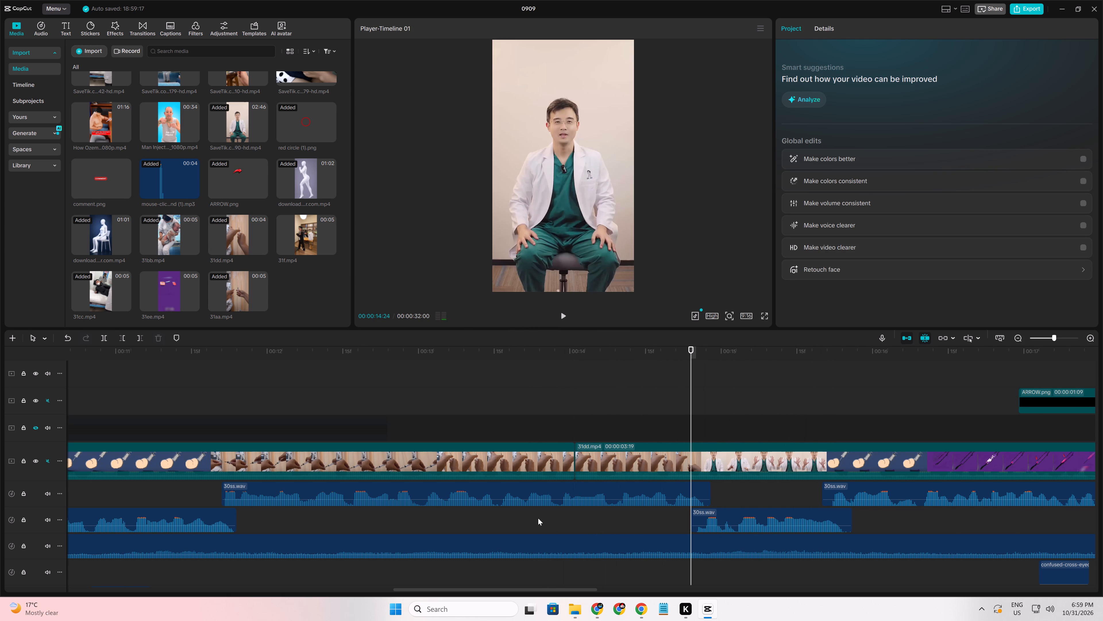
key("space")
key("space")
left_click(669, 519)
key("space")
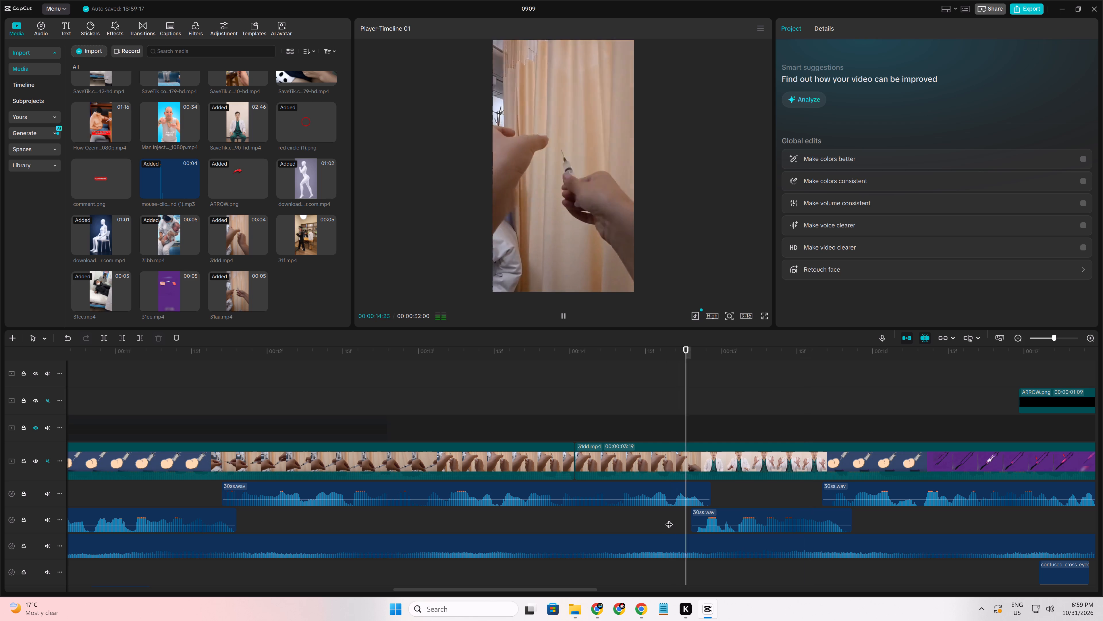
key("space")
key("space")
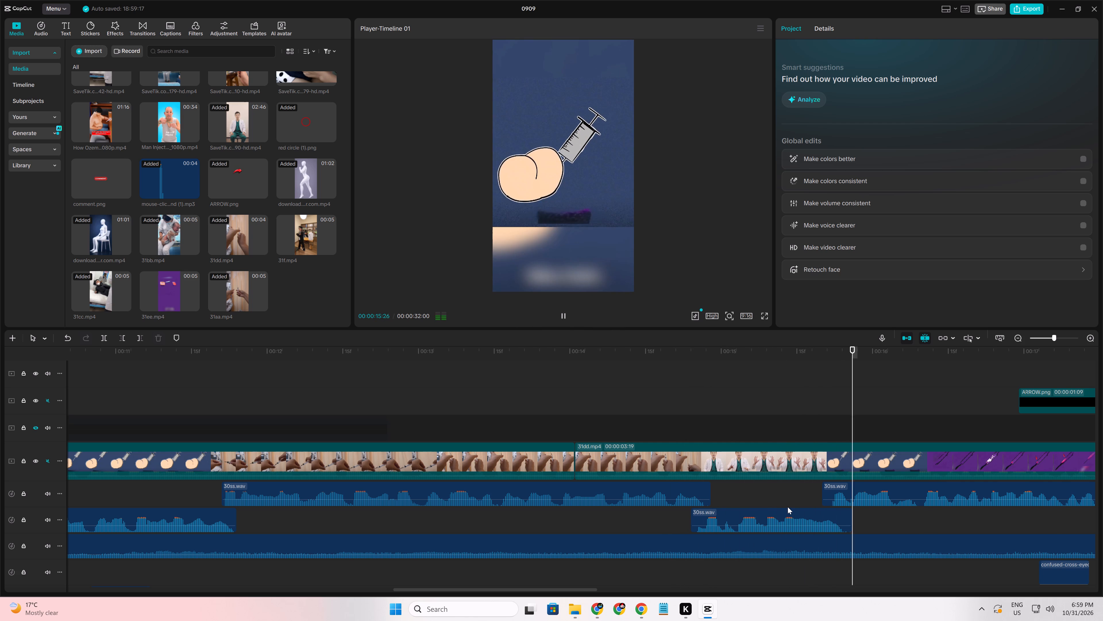
key("space")
key("space")
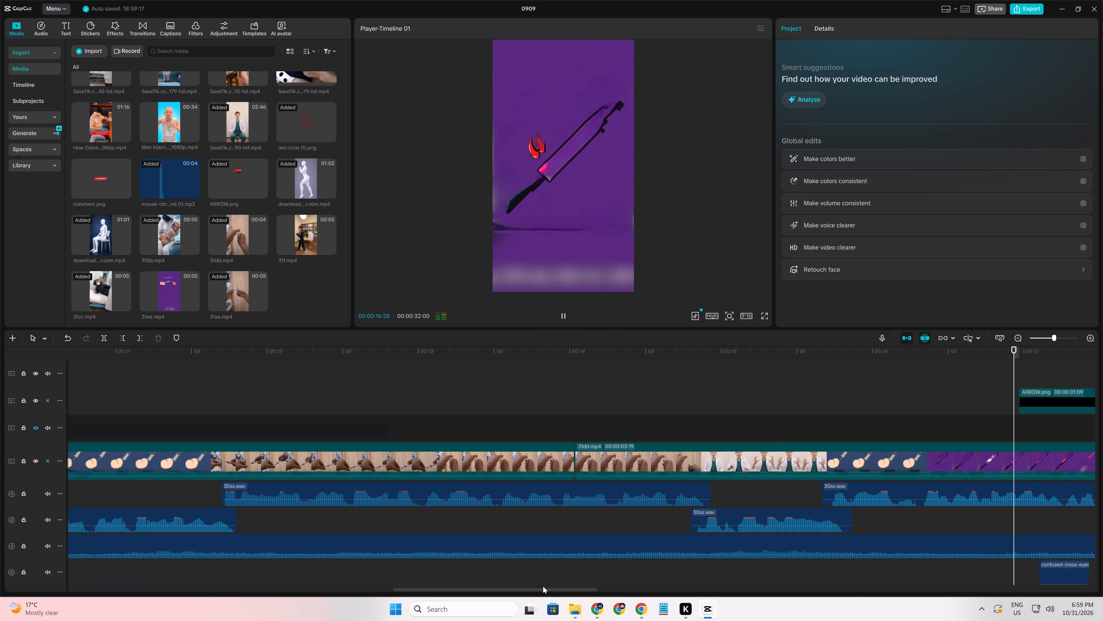
left_click_drag(542, 591, 643, 608)
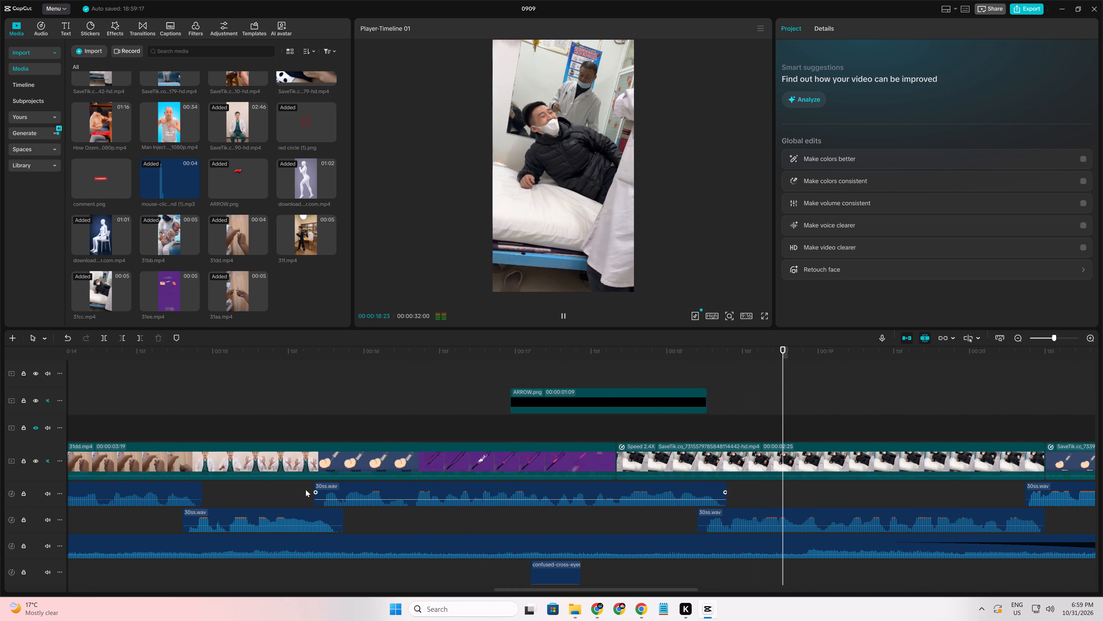
double_click(289, 490)
key("space")
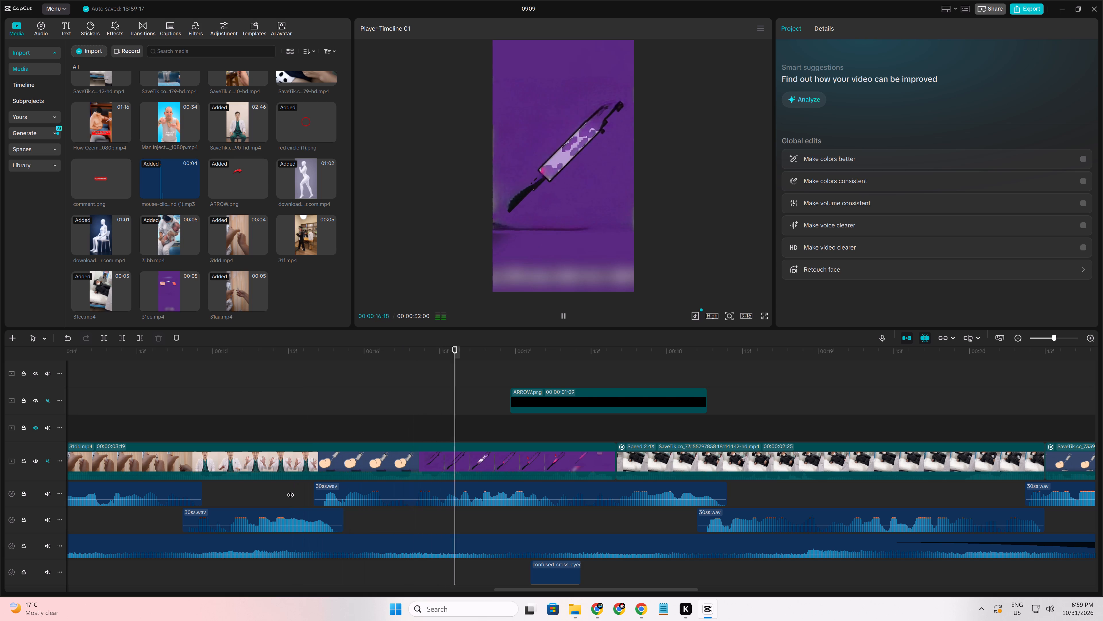
key("space")
Step frame by frame through the cartoon syringe shot in 31dd.mp4 and trim off everything after 00:00:16:08, leaving 00:00:02:07.
left_click(290, 490)
left_click_drag(290, 490, 309, 492)
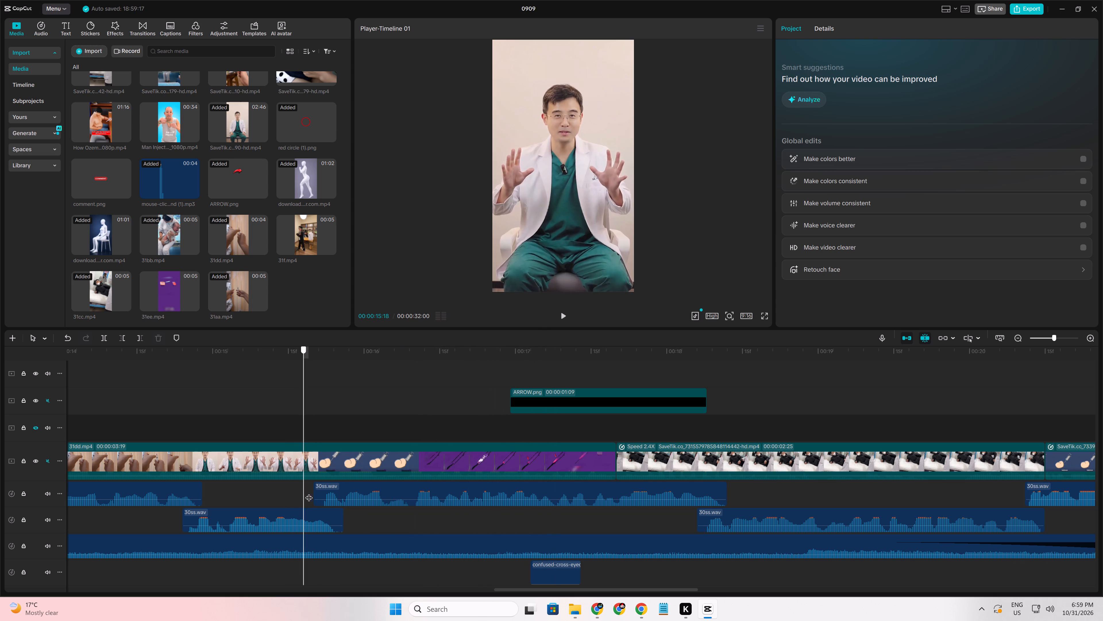
left_click_drag(309, 492, 315, 494)
left_click(311, 465)
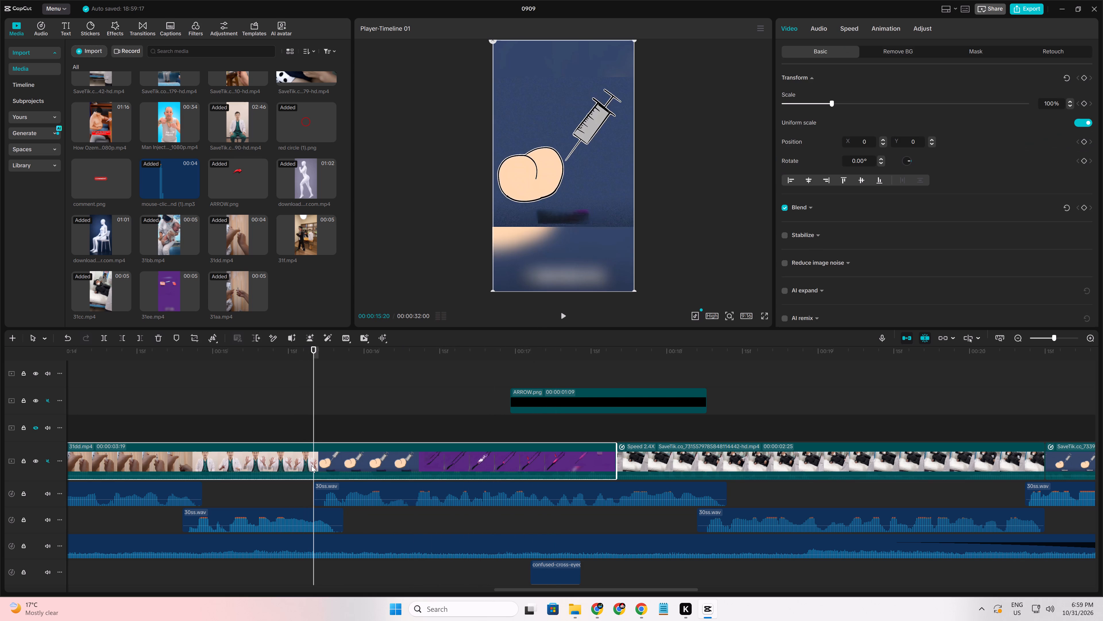
key("Right")
key("Right")
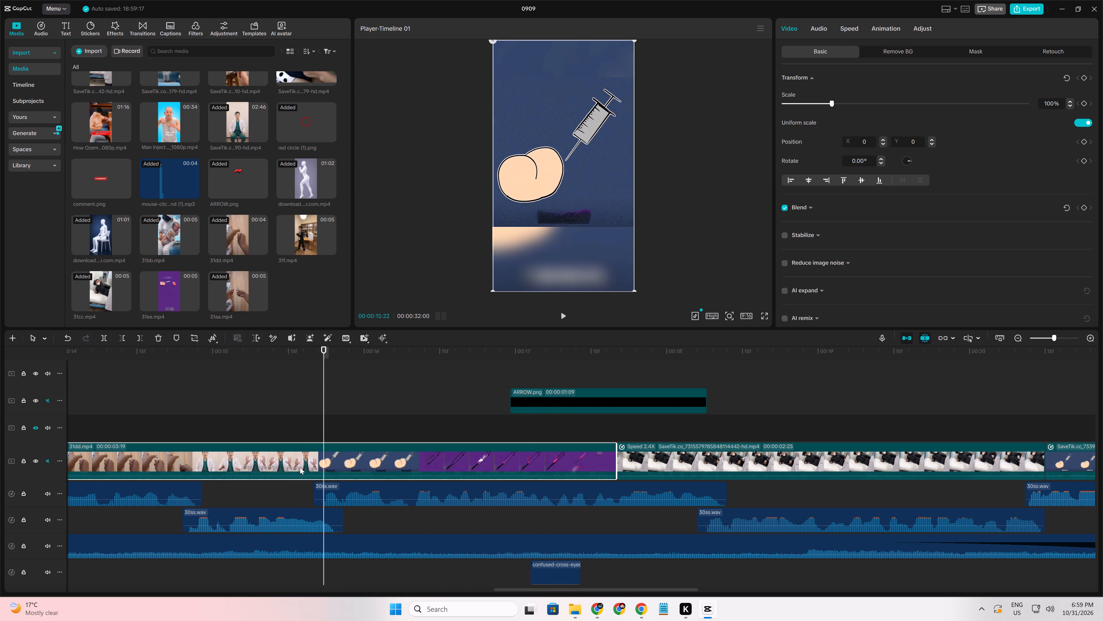
key("Left")
key("Left")
key("Right")
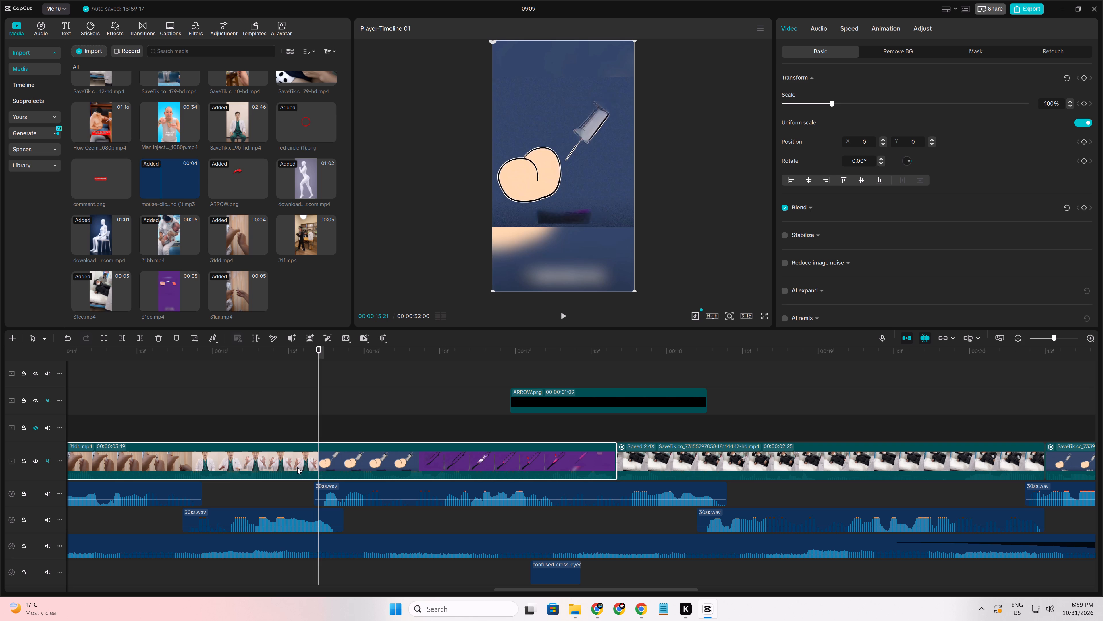
key("Right")
key("Right")
key("Right")
key("Right")
key("Right")
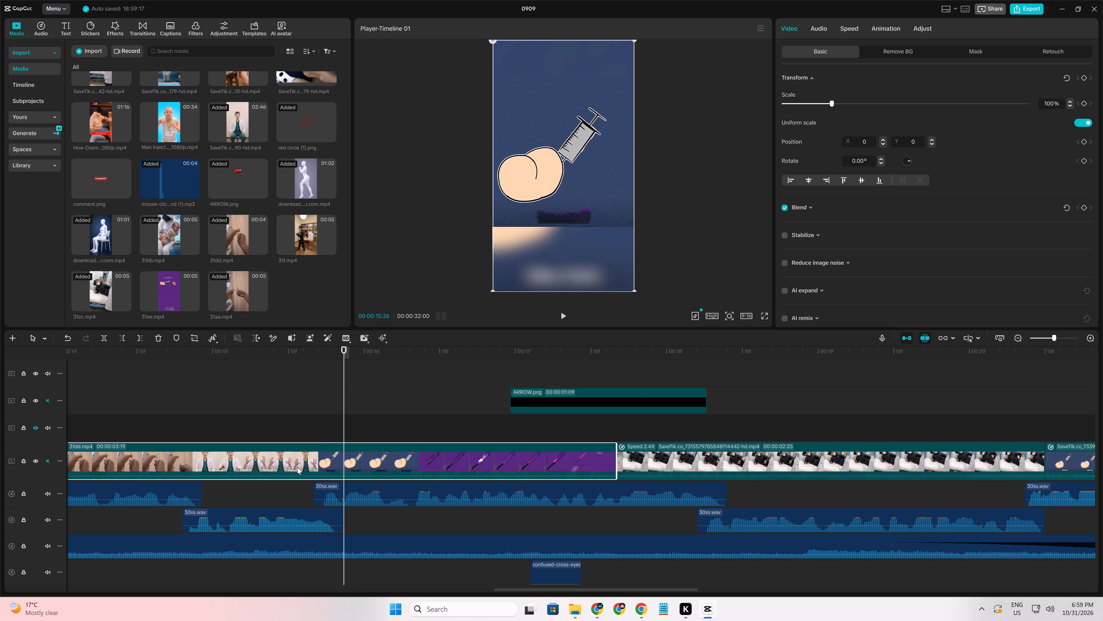
key("Right")
key("Right")
key("Right")
key("Right")
key("Right")
key("Right")
key("Right")
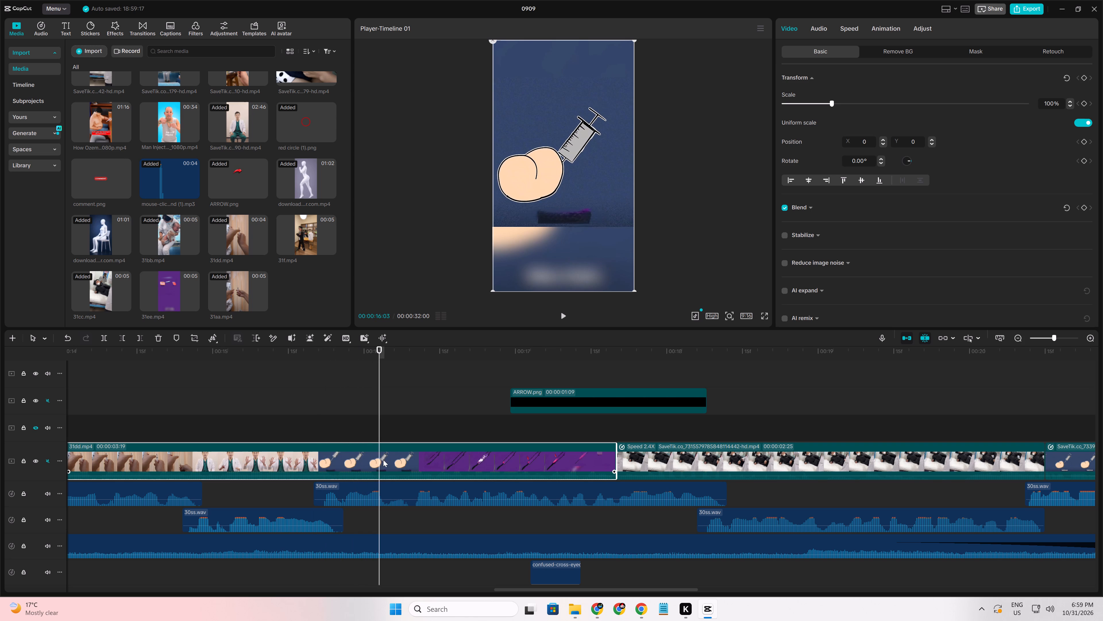
key("Right")
key("Right")
key("Right")
key("Right")
key("Right")
key("Right")
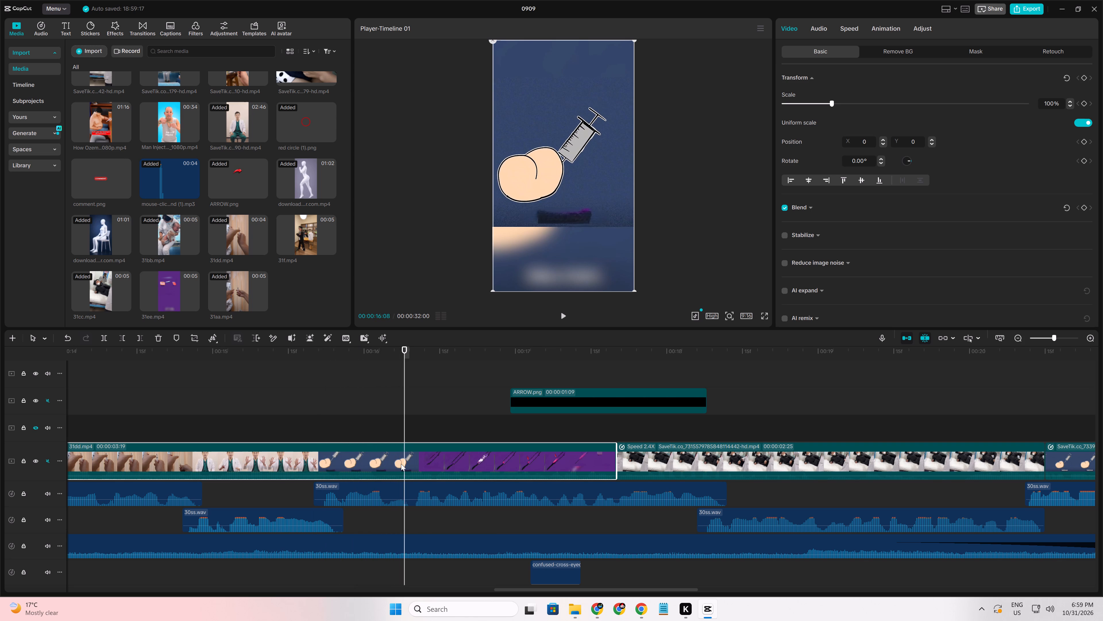
key("Left")
left_click(401, 464)
key("w")
Play the captioned 2.4X clip after 31dd.mp4 and scrub through the later main-track clips between about 00:00:22 and 00:00:25.
left_click(274, 489)
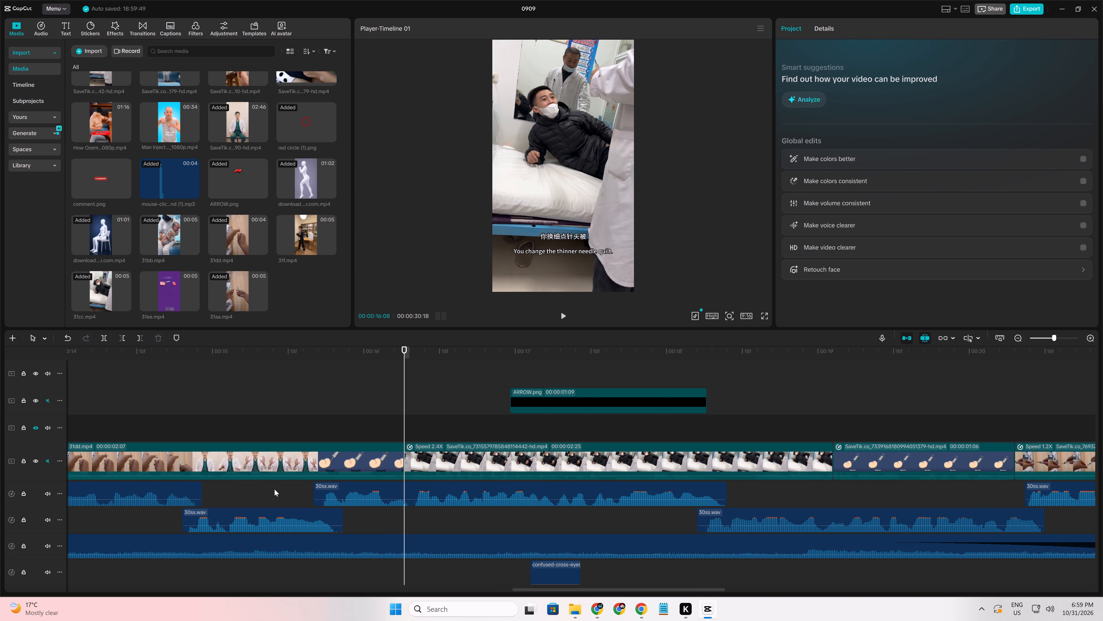
key("space")
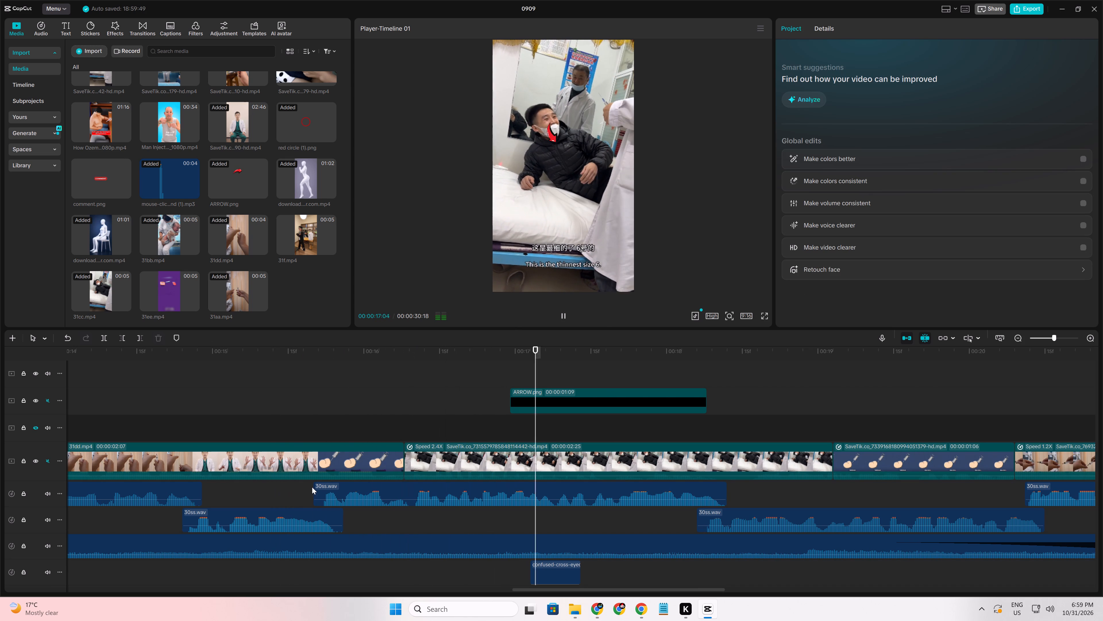
key("space")
scroll(454, 519, "down", 7, "ctrl")
scroll(520, 521, "down", 4, "ctrl")
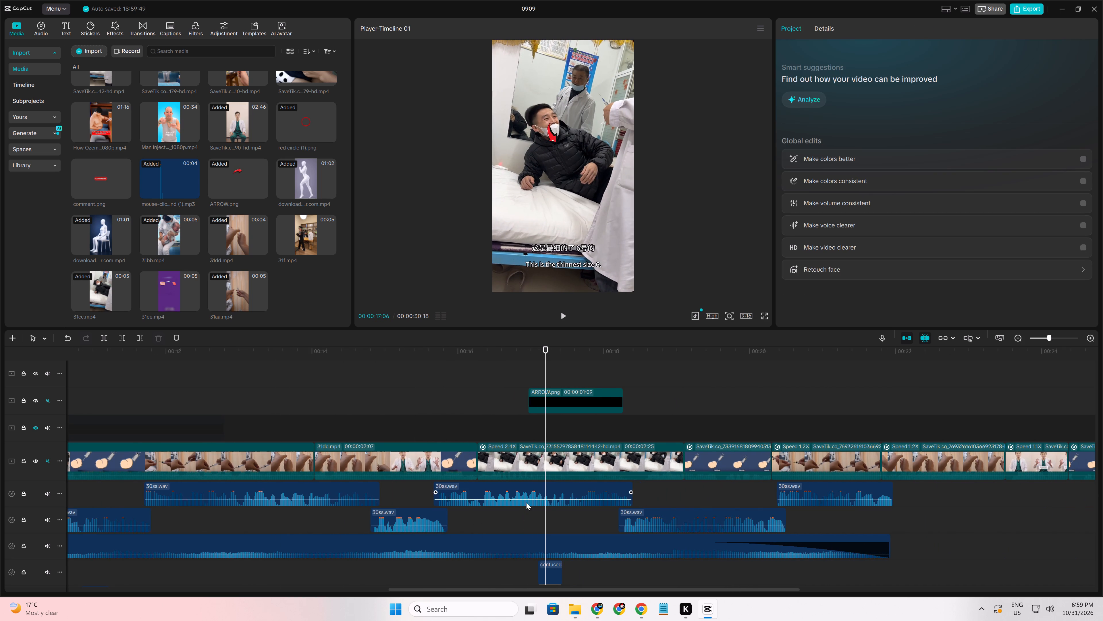
scroll(620, 465, "down", 8, "ctrl")
left_click(900, 461)
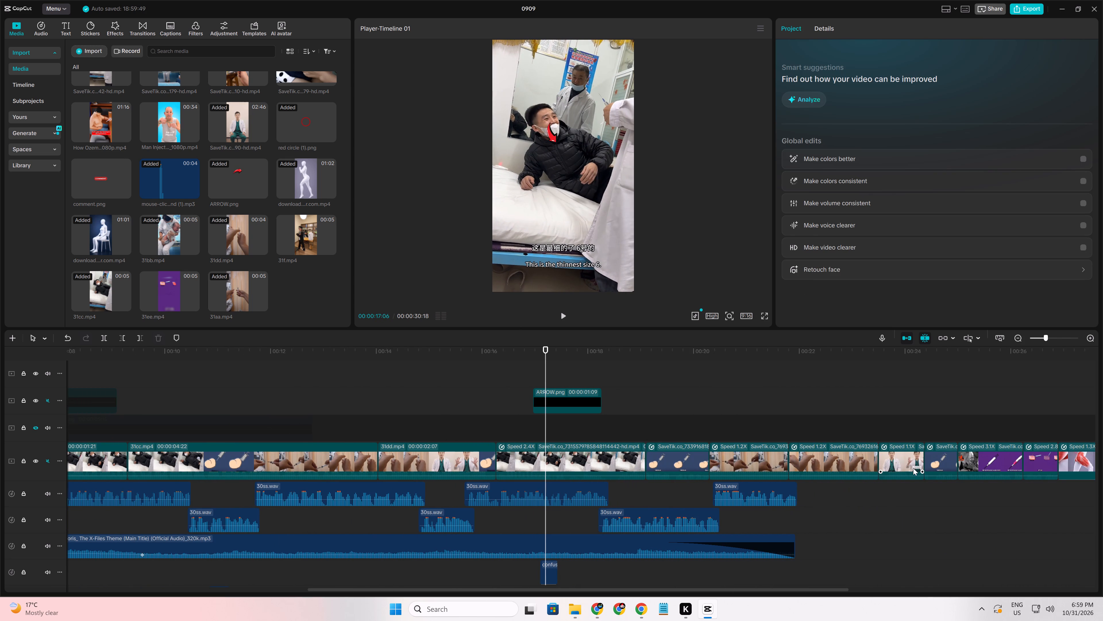
left_click(916, 485)
left_click_drag(918, 486, 959, 494)
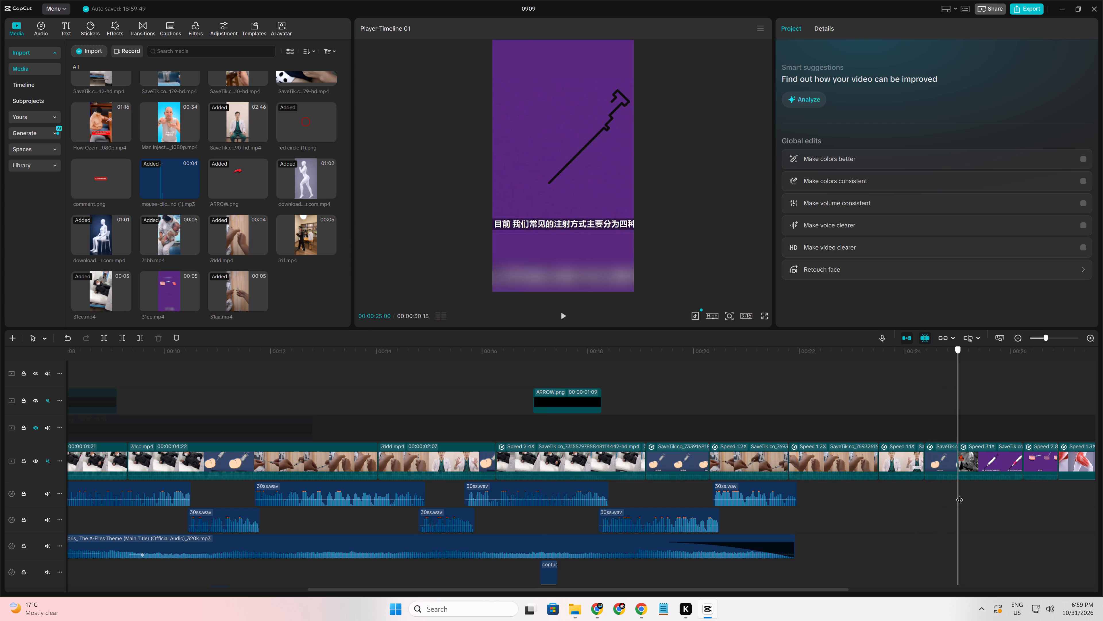
left_click_drag(959, 494, 940, 498)
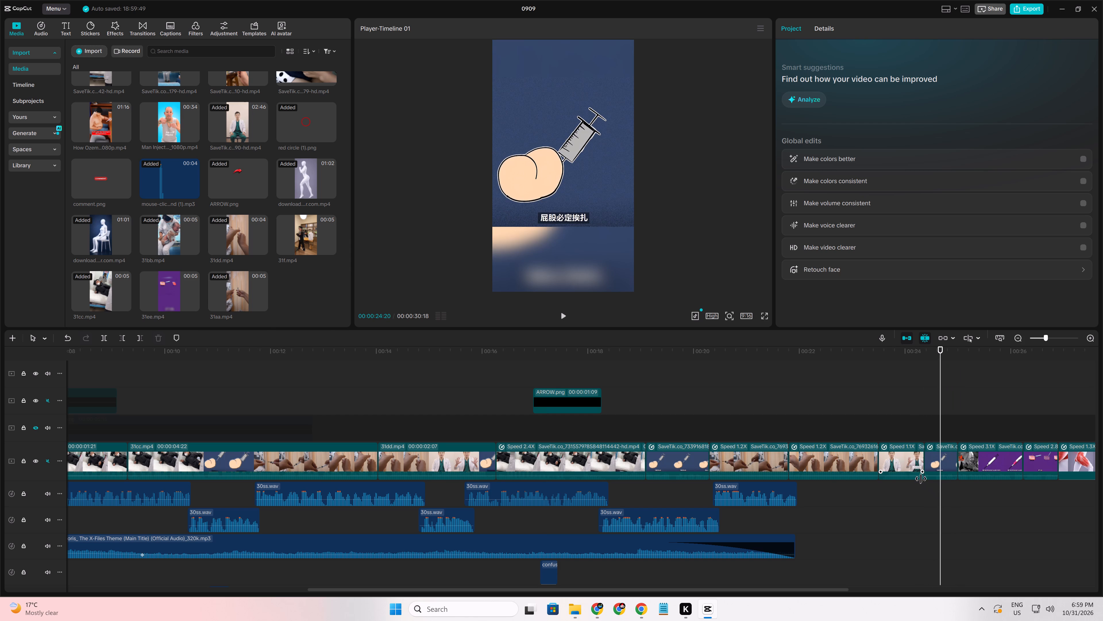
left_click_drag(938, 431, 766, 464)
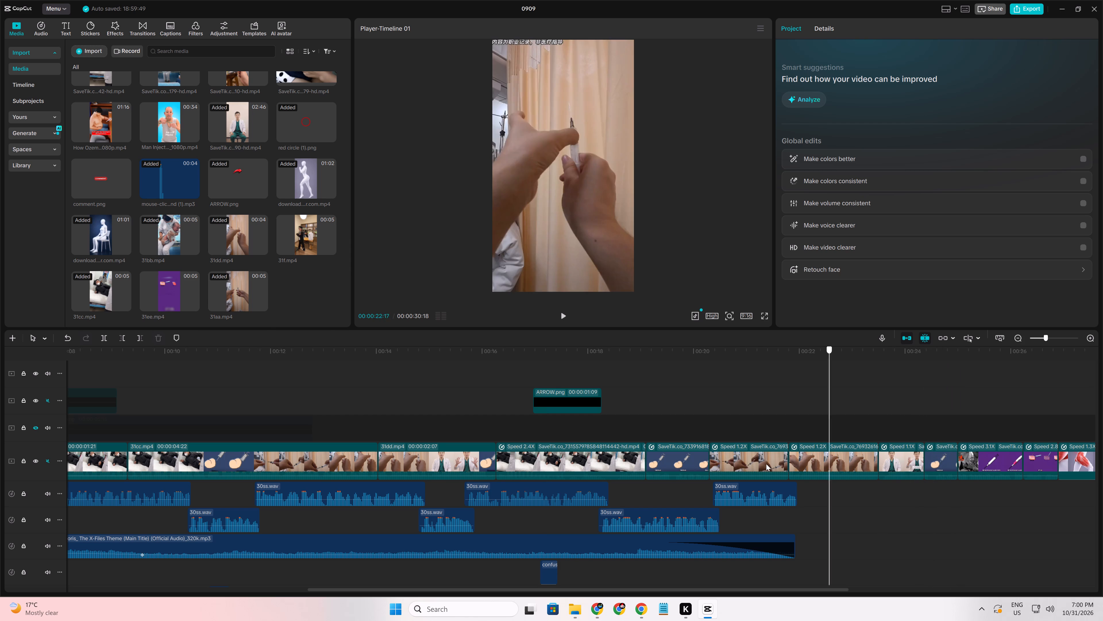
Delete the captioned main-track clips after 31dd.mp4, from the 2.4X masked-patient clip through the 1.1X clip.
left_click_drag(766, 464, 765, 464)
left_click_drag(893, 439, 593, 463)
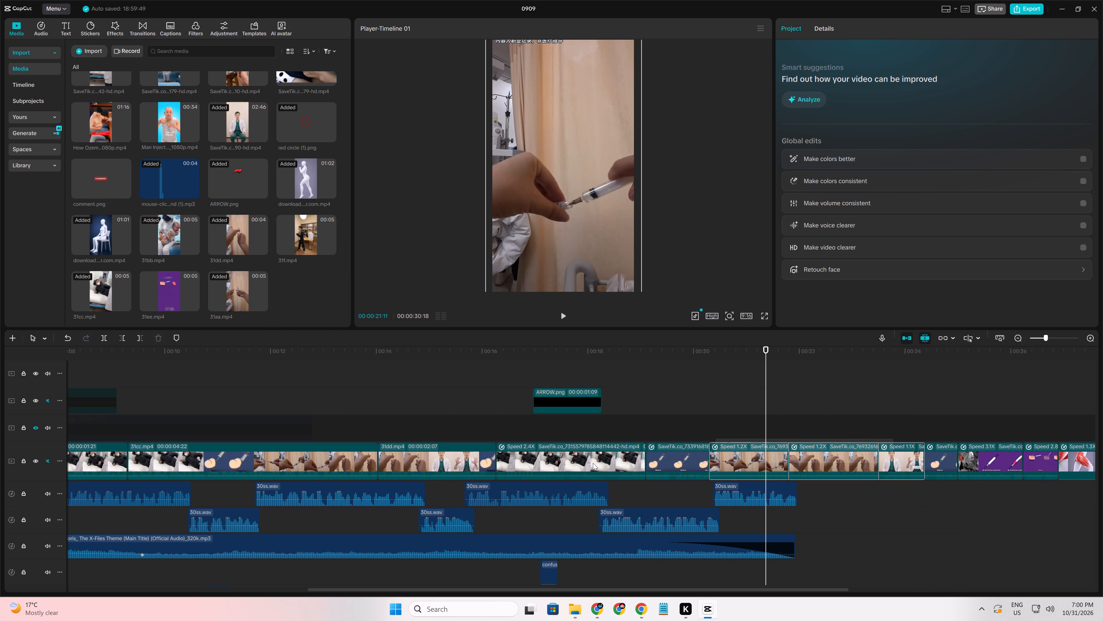
left_click_drag(593, 463, 527, 456)
key("Delete")
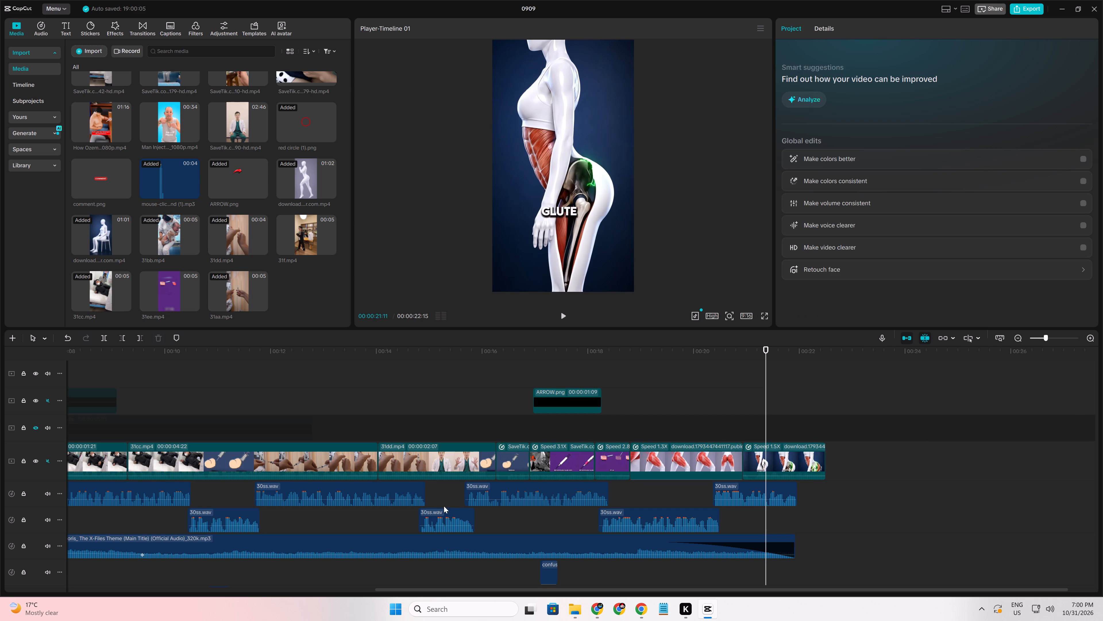
Play from the end of 31dd.mp4 across the cartoon syringe and purple clips to compare their shots with the voice audio.
left_click(461, 487)
key("space")
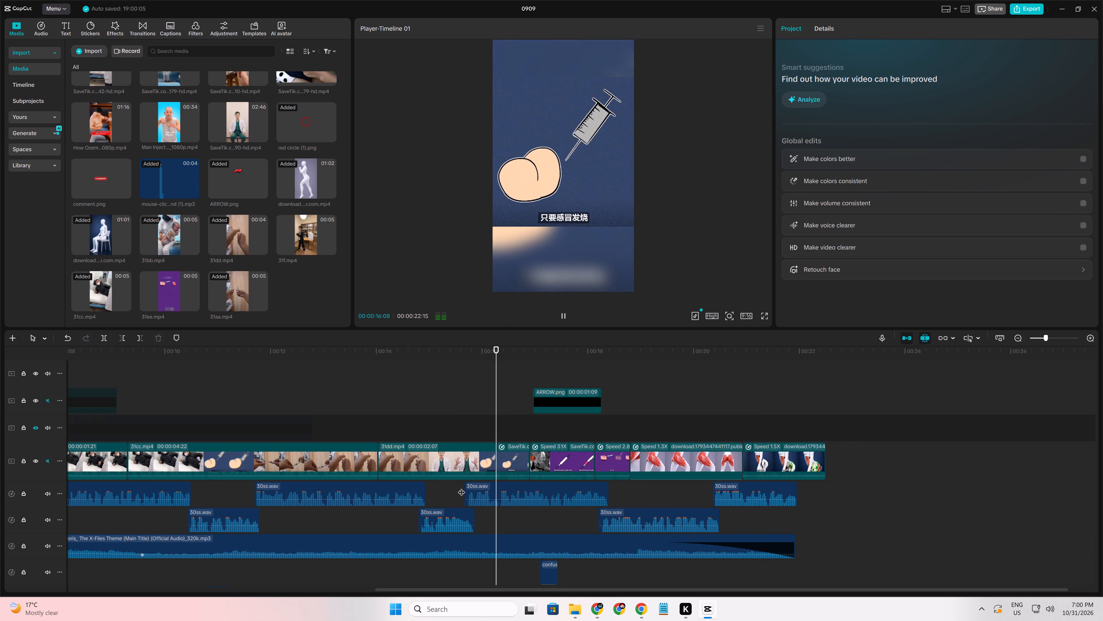
scroll(461, 487, "up", 7, "ctrl")
key("space")
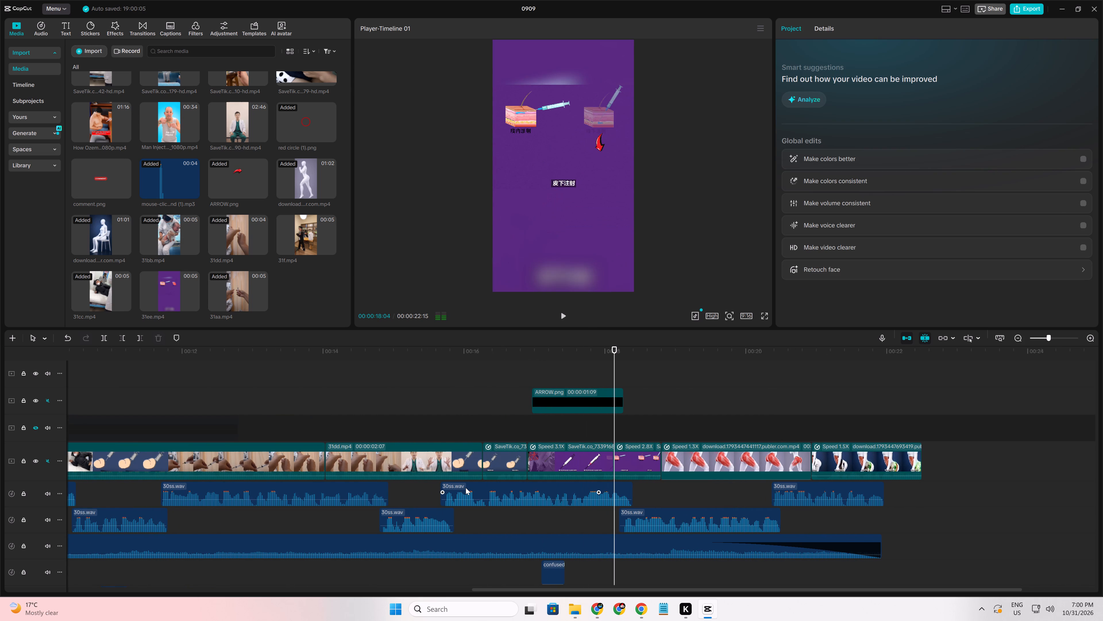
scroll(494, 520, "up", 7, "ctrl")
left_click(442, 518)
left_click_drag(442, 518, 444, 518)
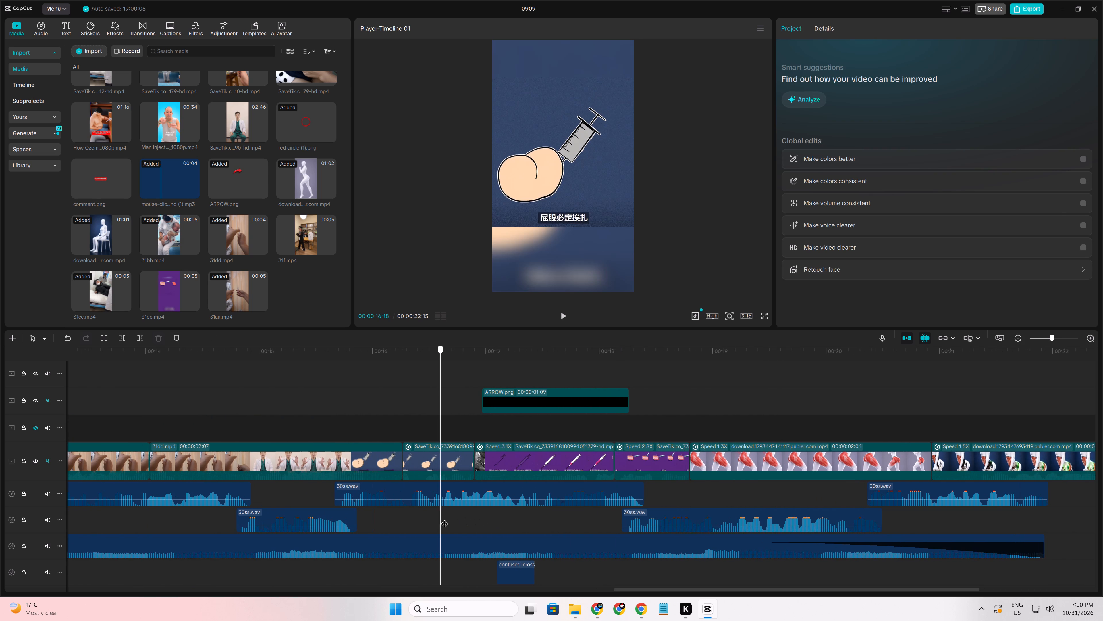
Find the frame before the cartoon syringe shot in 31dd.mp4 and trim off everything after 00:00:15:19, leaving 00:00:01:18.
left_click_drag(444, 518, 406, 511)
left_click(416, 462)
left_click(320, 497)
left_click_drag(320, 497, 324, 498)
key("Right")
key("Right")
key("Right")
key("Right")
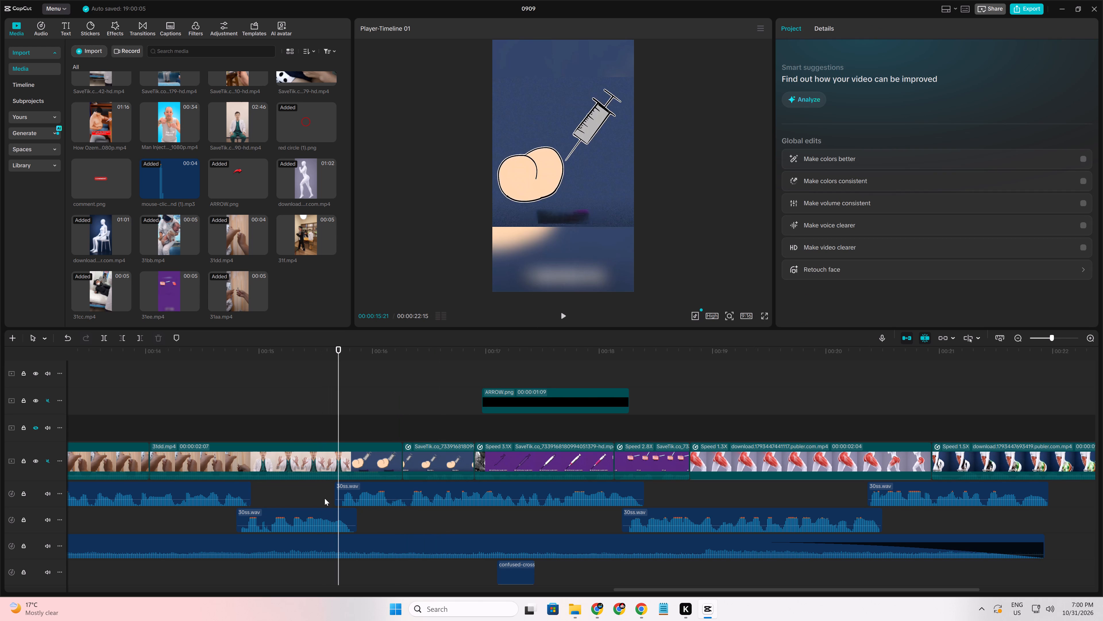
key("Left")
key("Left")
left_click(333, 468)
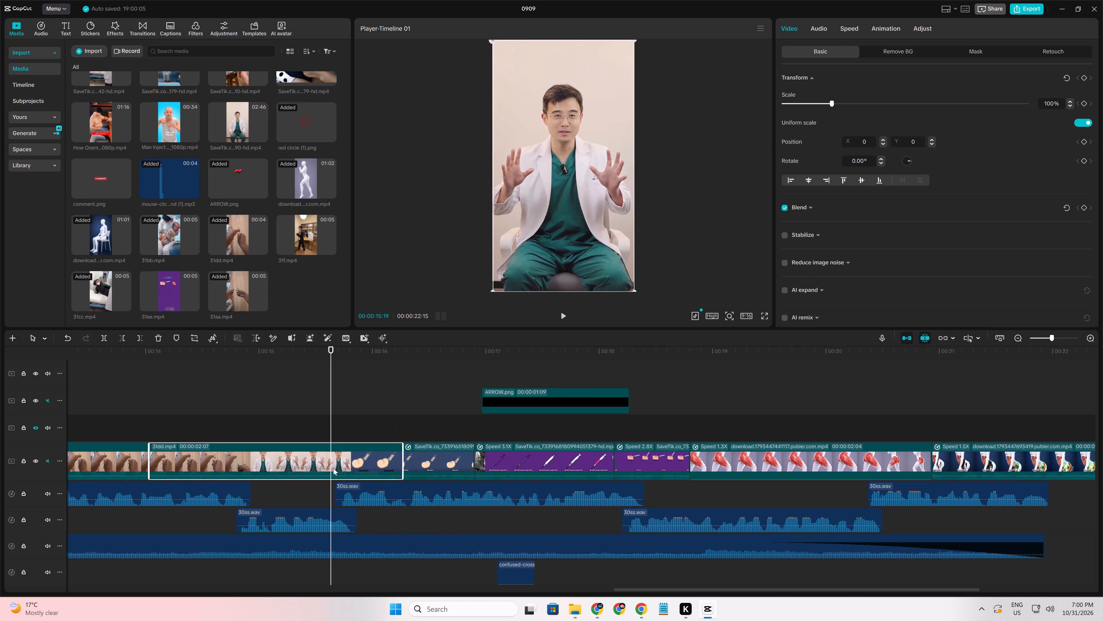
key("w")
Play across the cut from 31dd.mp4 into the captioned cartoon syringe clip to check its timing against the voice audio.
left_click(303, 489)
key("space")
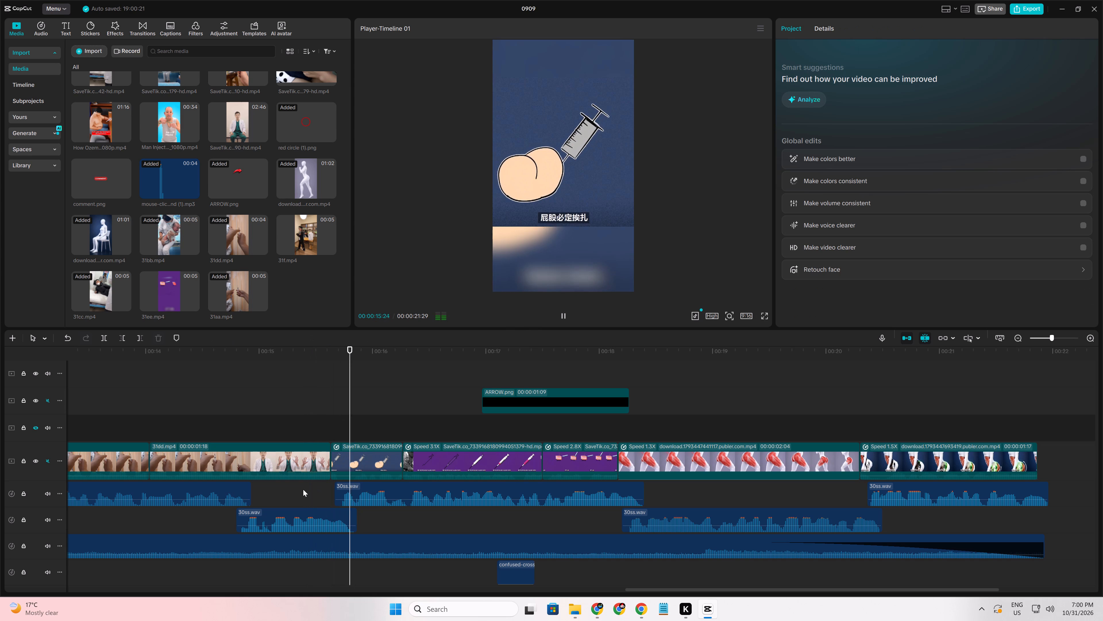
left_click(296, 492)
key("space")
key("space")
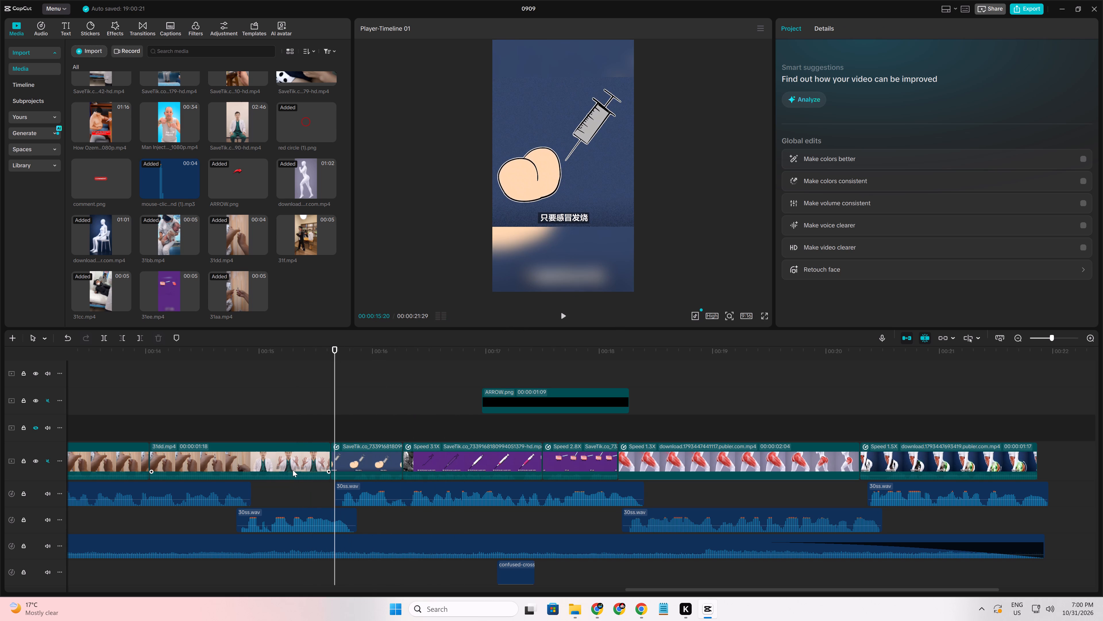
key("space")
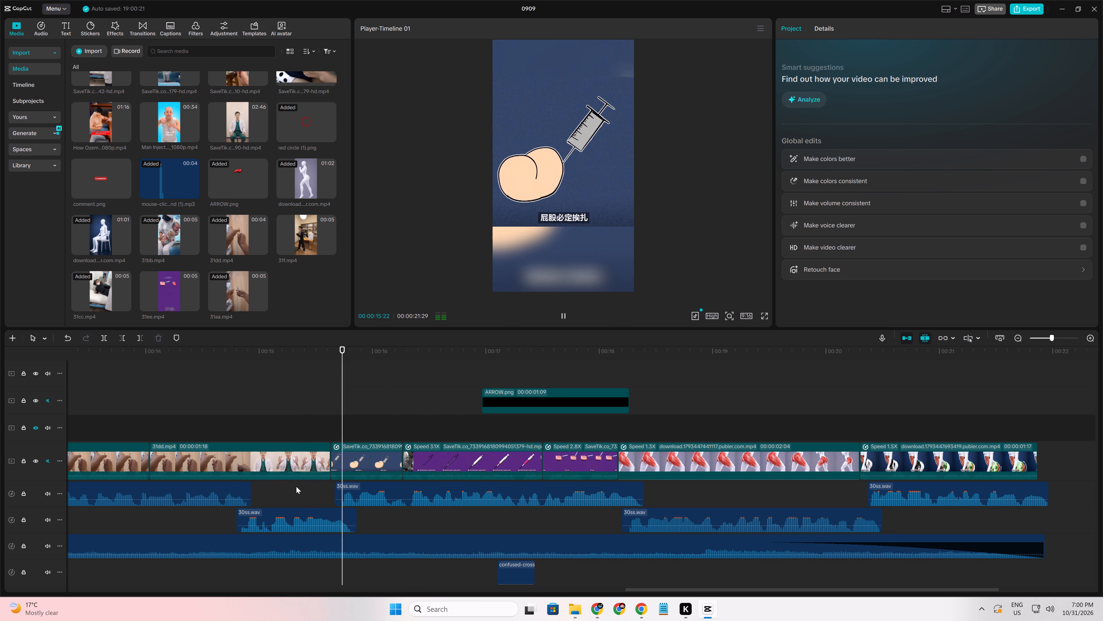
key("space")
key("space")
key("space")
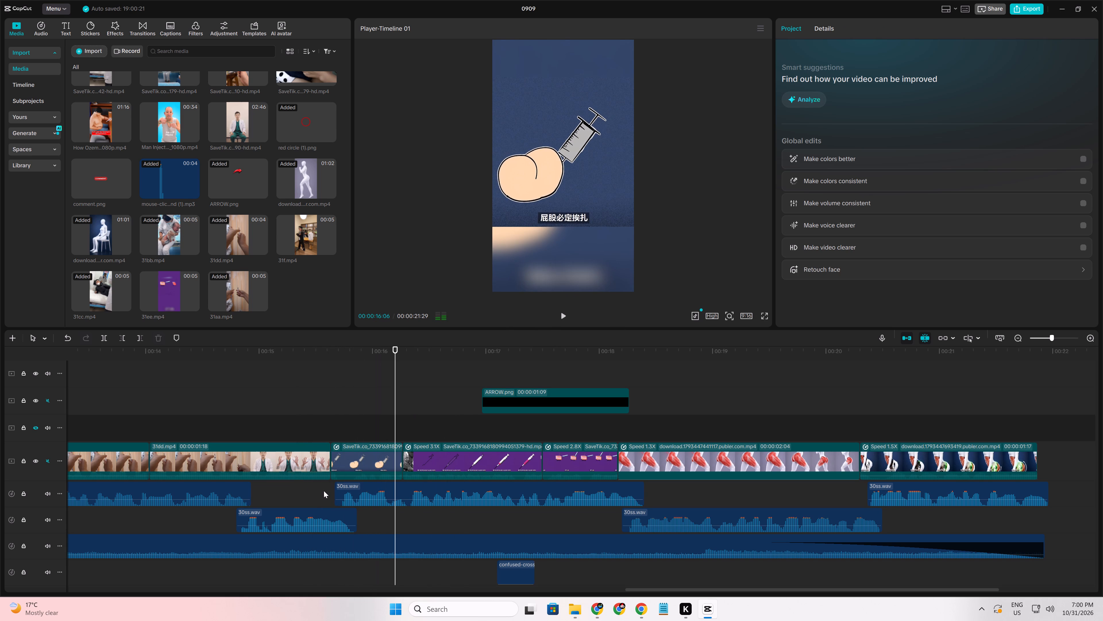
Crop the bottom of the cartoon syringe clip after 31dd.mp4 to just above its Chinese caption.
left_click(353, 467)
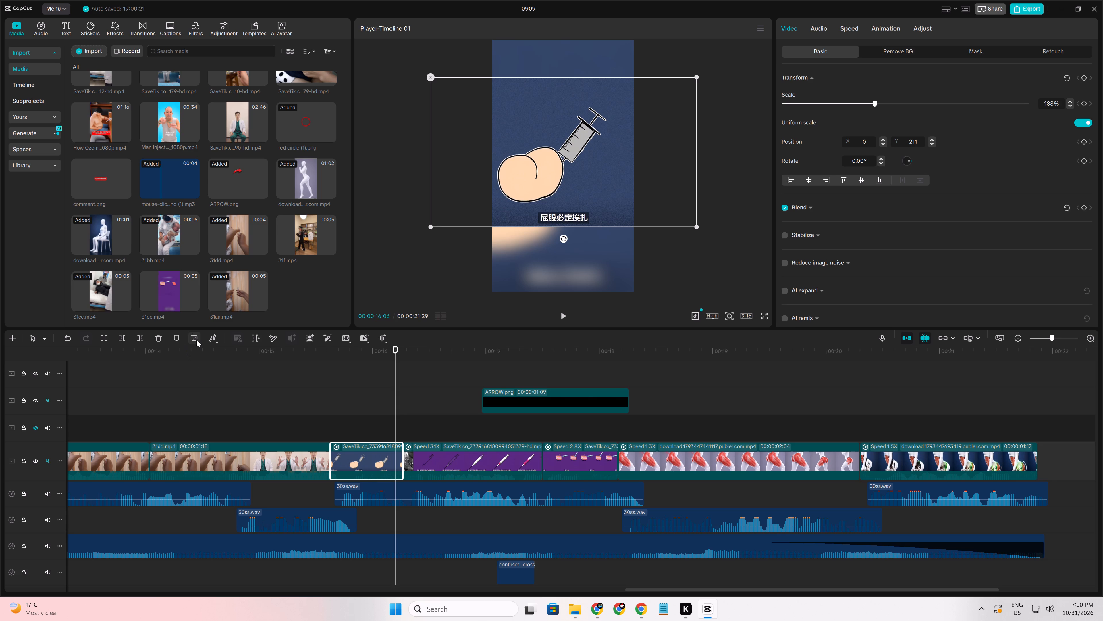
left_click(196, 340)
left_click_drag(548, 409, 551, 396)
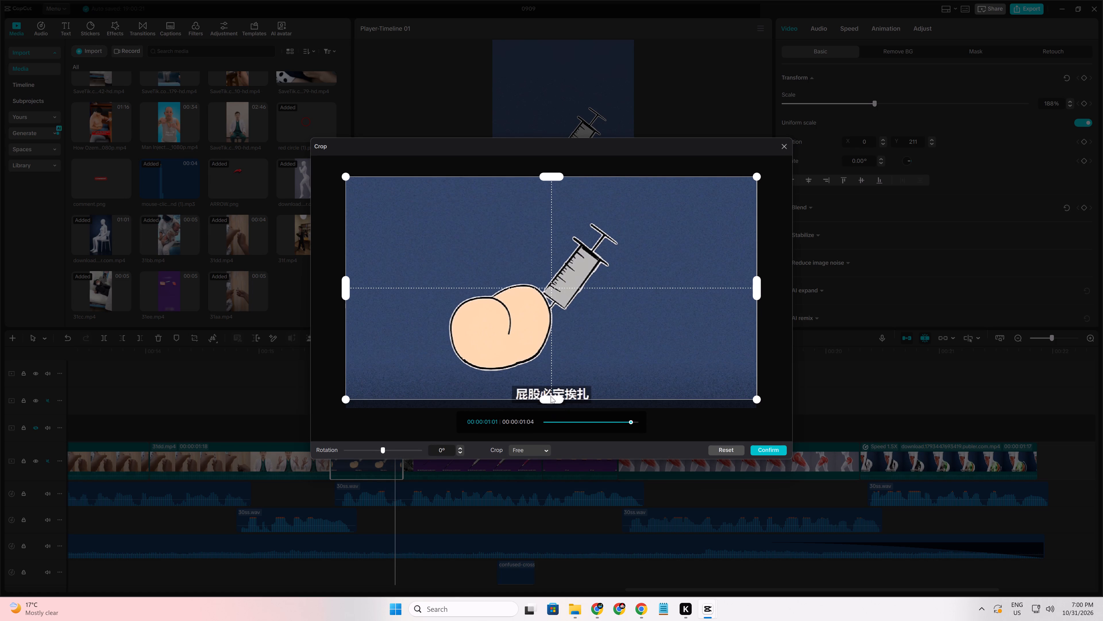
left_click_drag(551, 396, 551, 387)
left_click(778, 448)
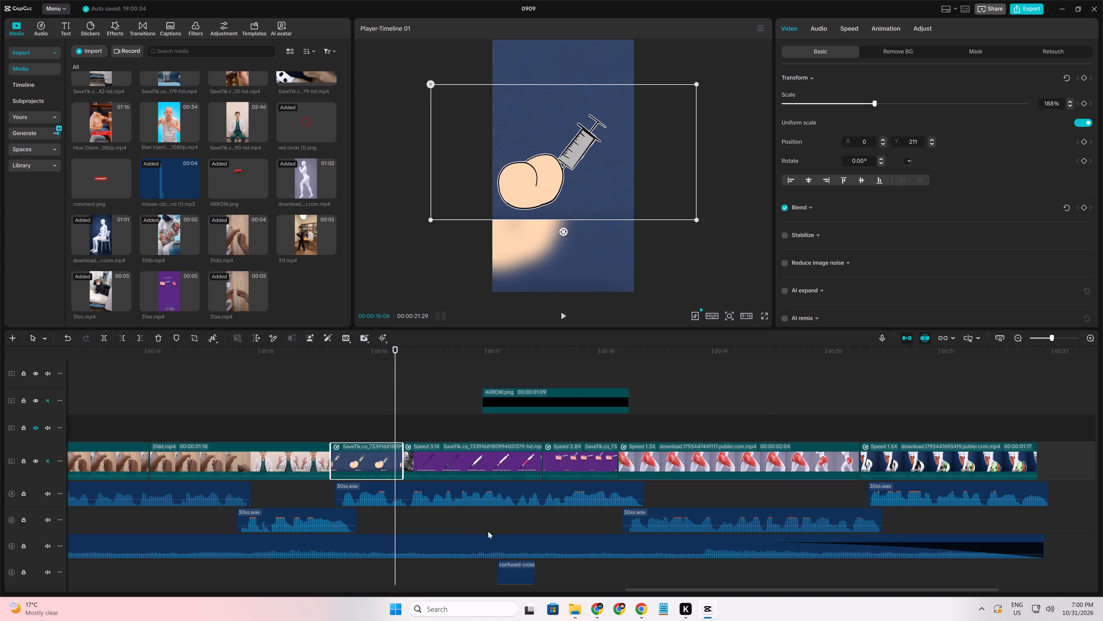
Crop the bottom of the 3.1X purple syringe clip to just above its Chinese caption.
left_click(477, 516)
left_click(469, 467)
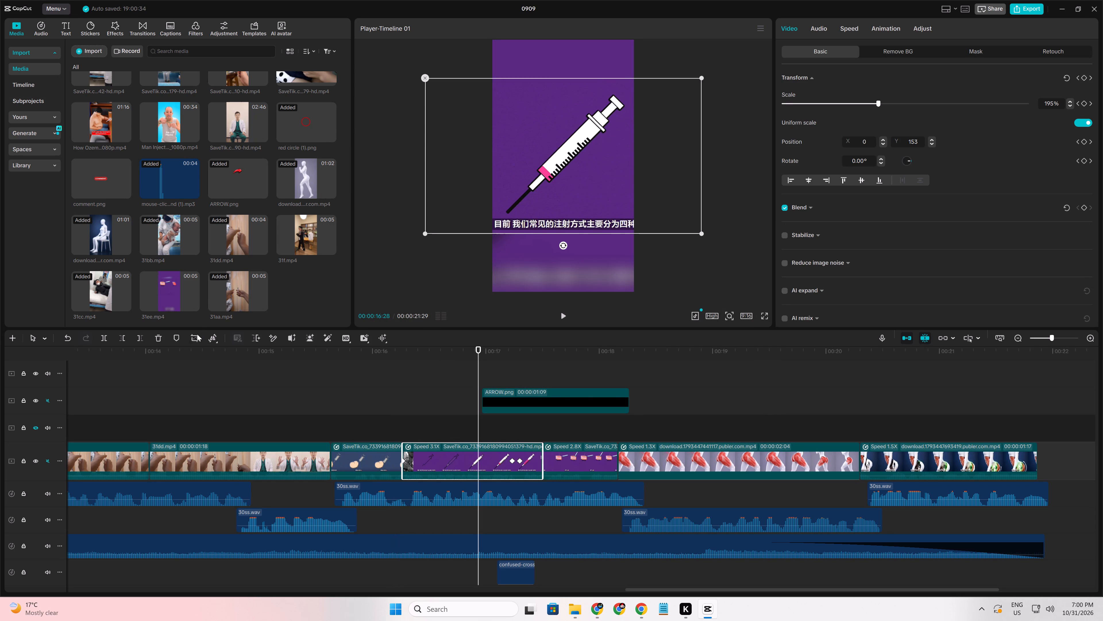
left_click(195, 339)
left_click_drag(546, 409, 543, 393)
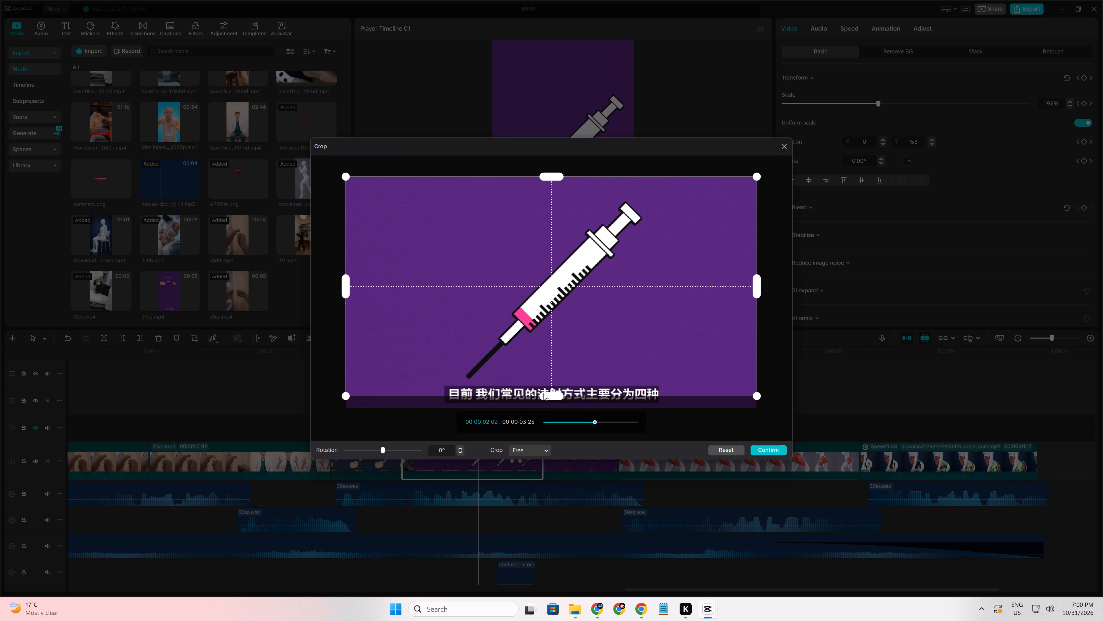
left_click_drag(543, 393, 542, 386)
left_click(780, 452)
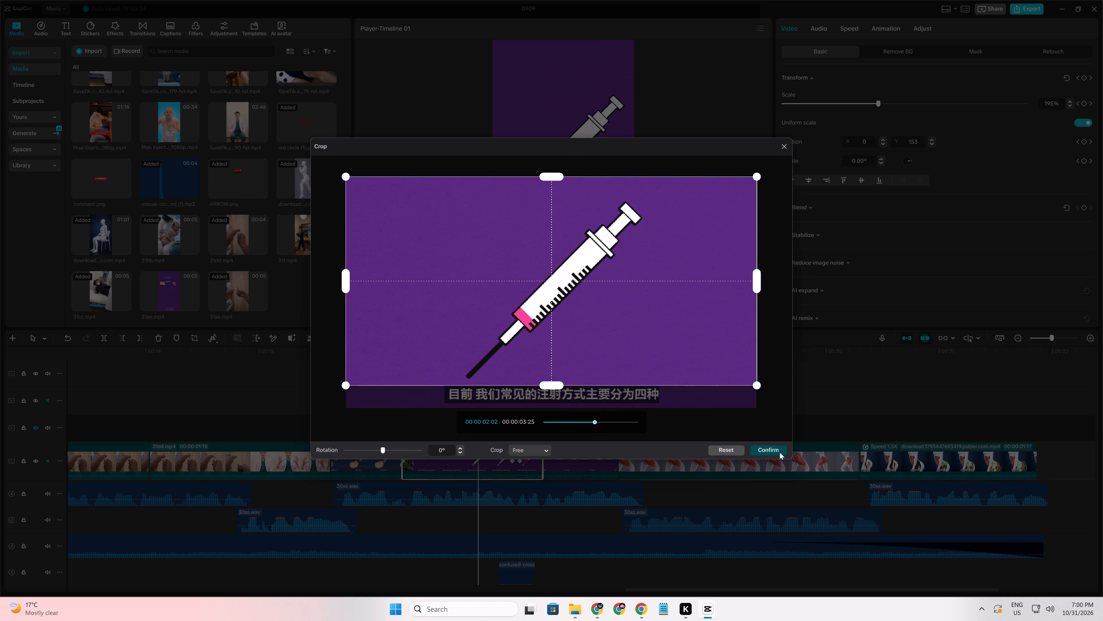
Crop the bottom of the 2.8X purple skin-layer injection clip to just above its Chinese caption.
left_click(549, 519)
left_click_drag(549, 519, 573, 520)
left_click(568, 471)
left_click(191, 342)
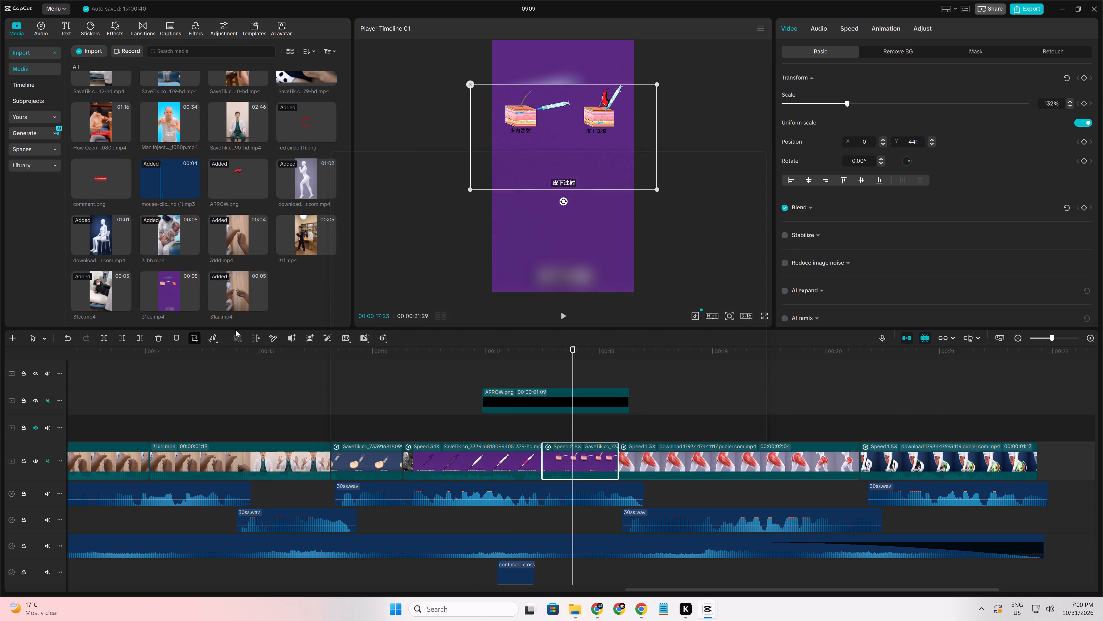
left_click_drag(545, 409, 545, 387)
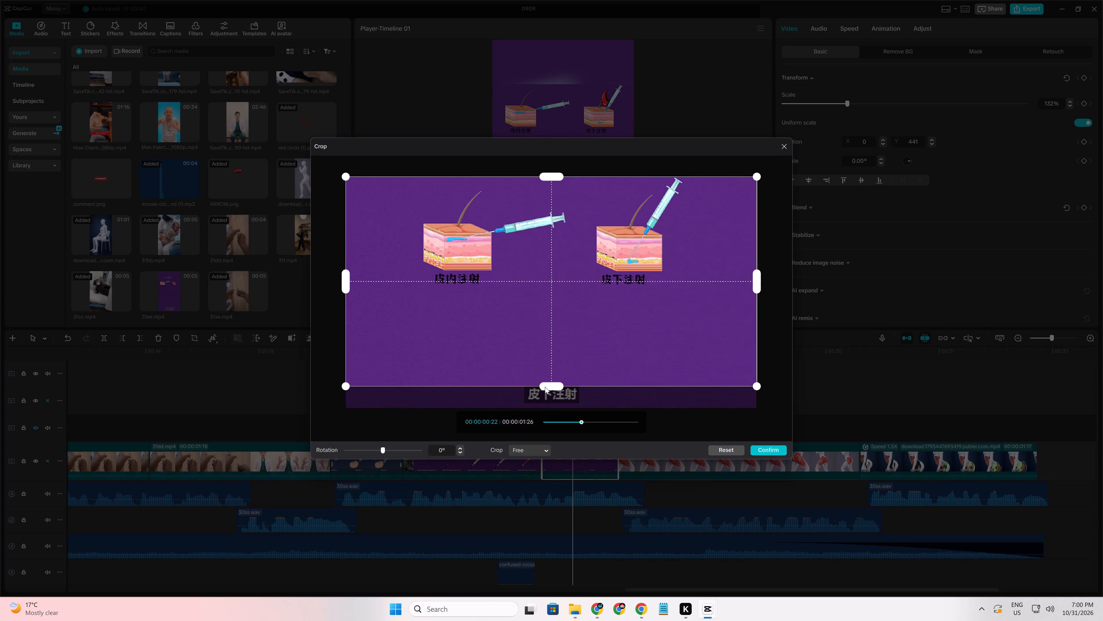
left_click_drag(545, 387, 545, 386)
left_click(768, 448)
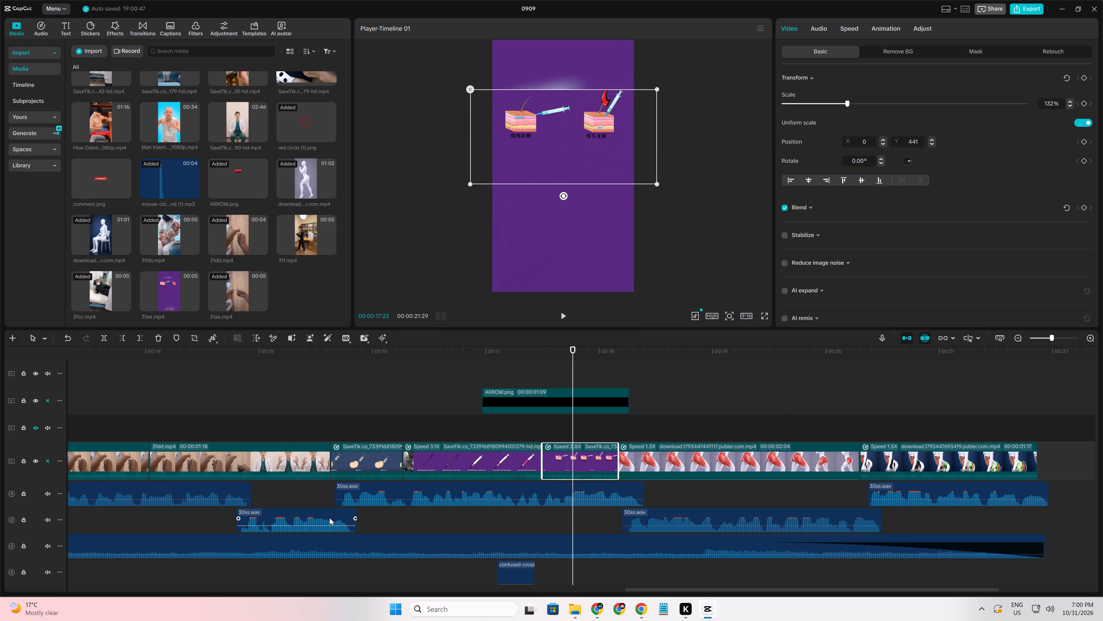
Play twice from the end of 31dd.mp4 through the three cropped clips to check them against the voice audio.
left_click(316, 500)
key("space")
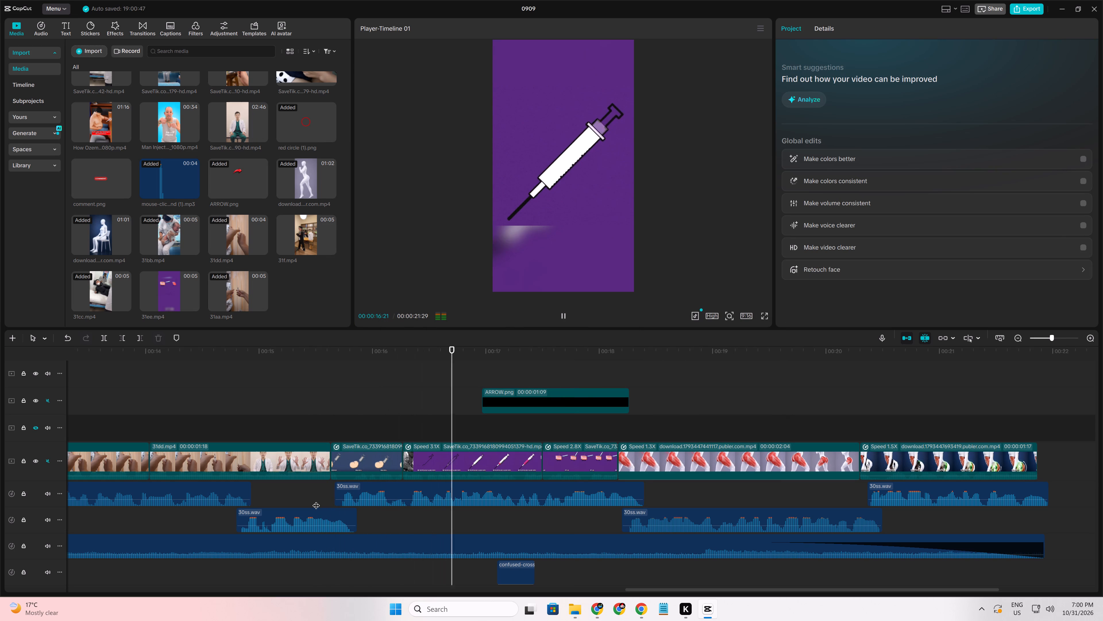
key("space")
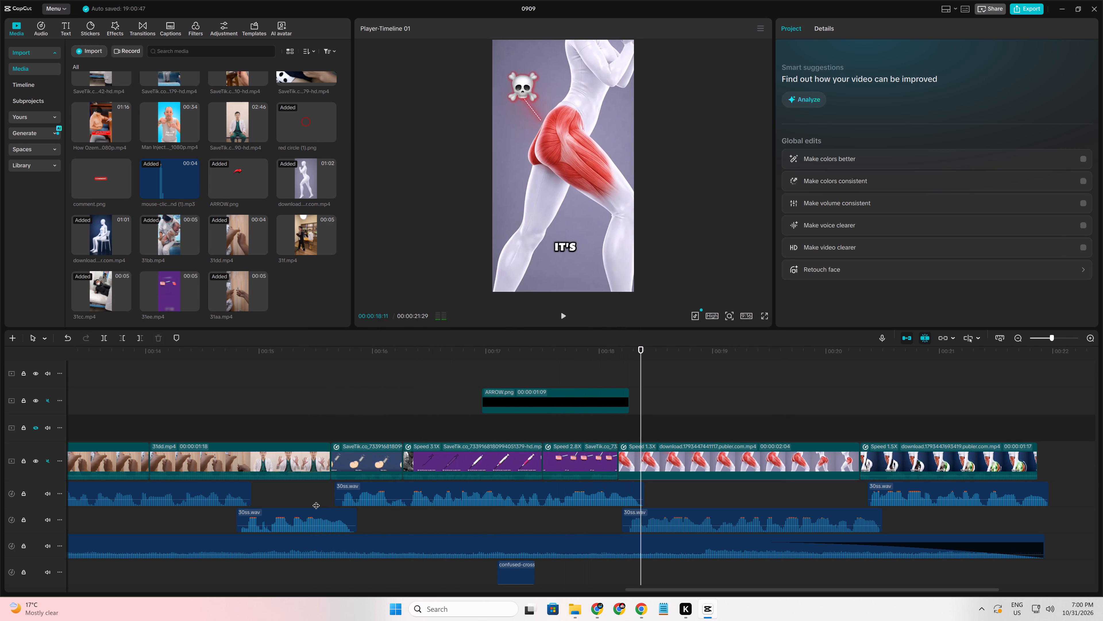
left_click(316, 500)
key("space")
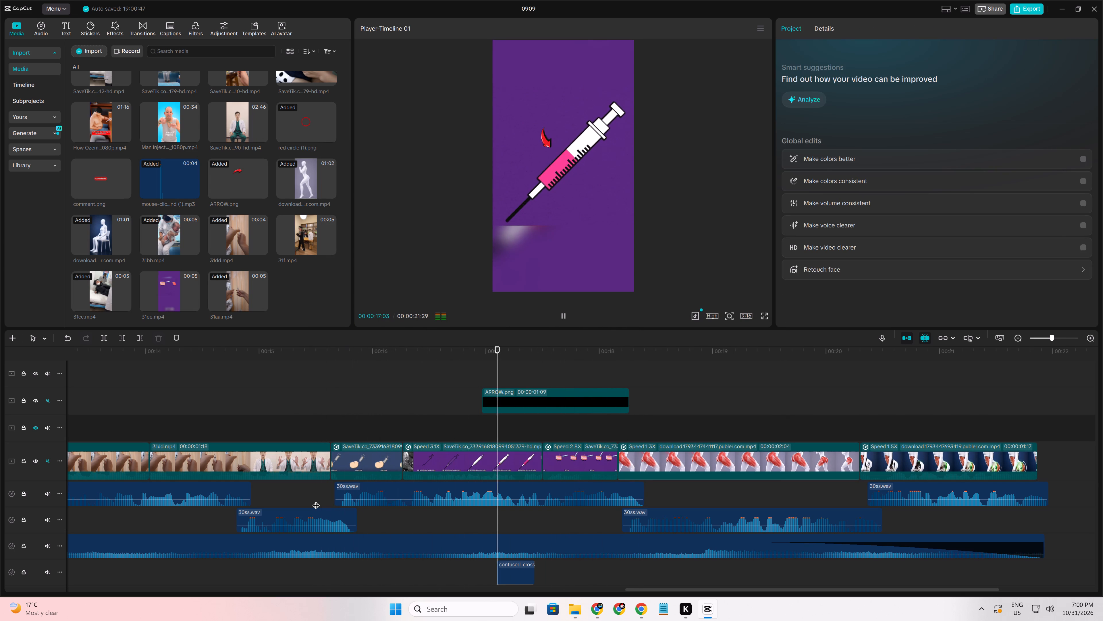
key("space")
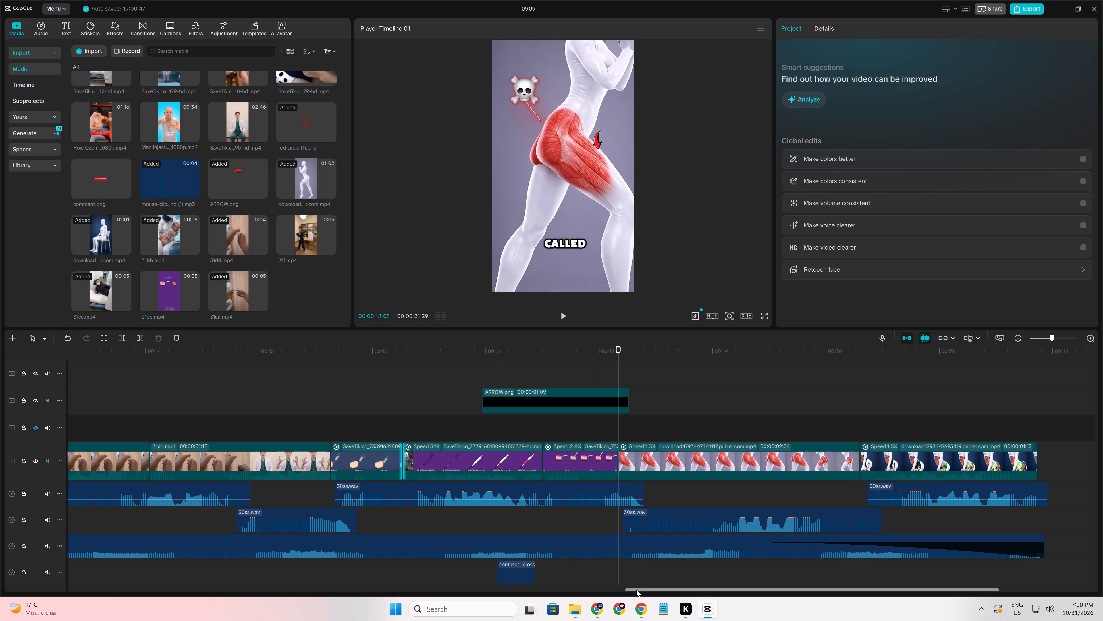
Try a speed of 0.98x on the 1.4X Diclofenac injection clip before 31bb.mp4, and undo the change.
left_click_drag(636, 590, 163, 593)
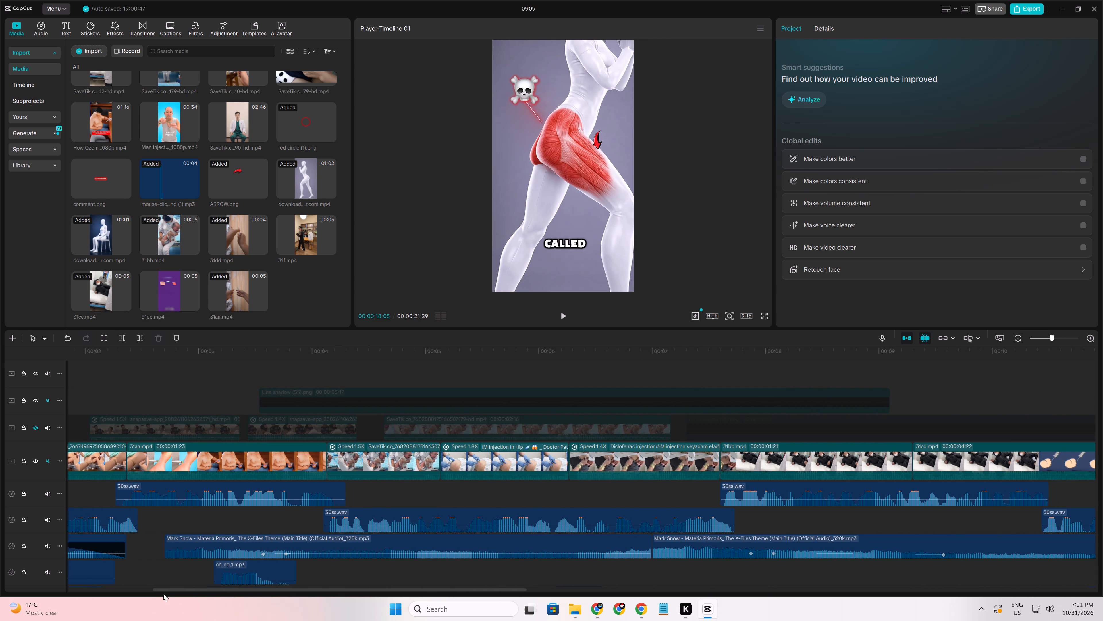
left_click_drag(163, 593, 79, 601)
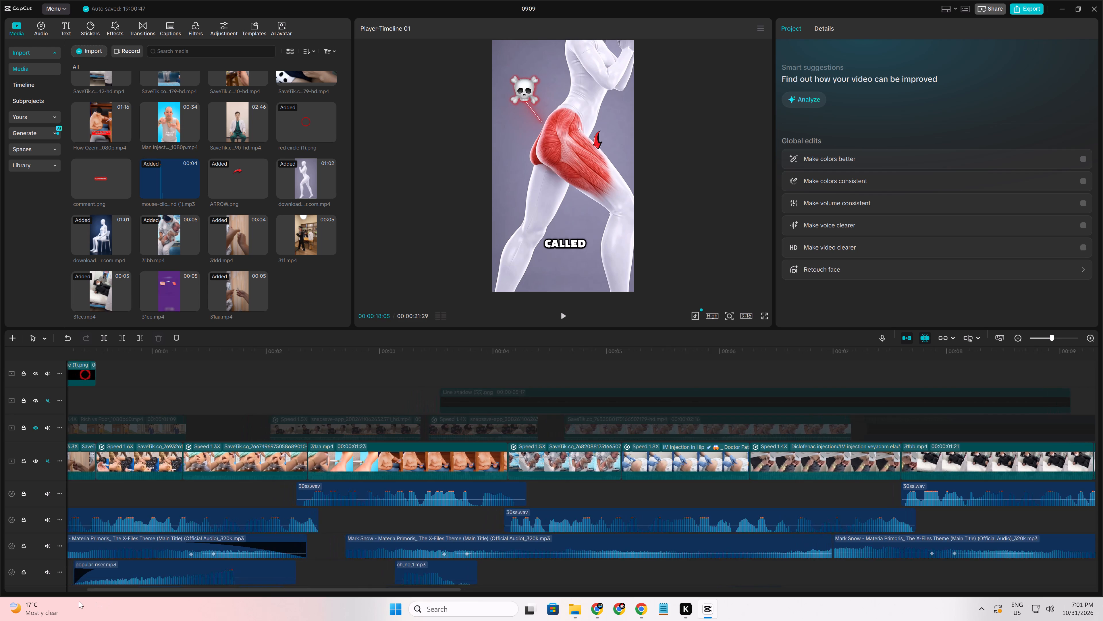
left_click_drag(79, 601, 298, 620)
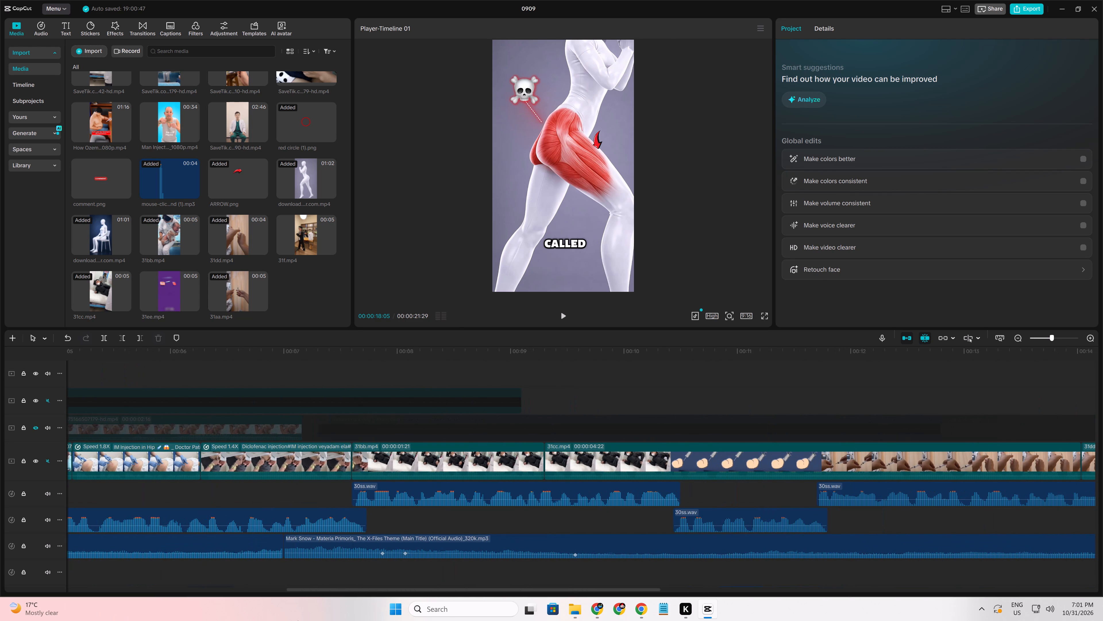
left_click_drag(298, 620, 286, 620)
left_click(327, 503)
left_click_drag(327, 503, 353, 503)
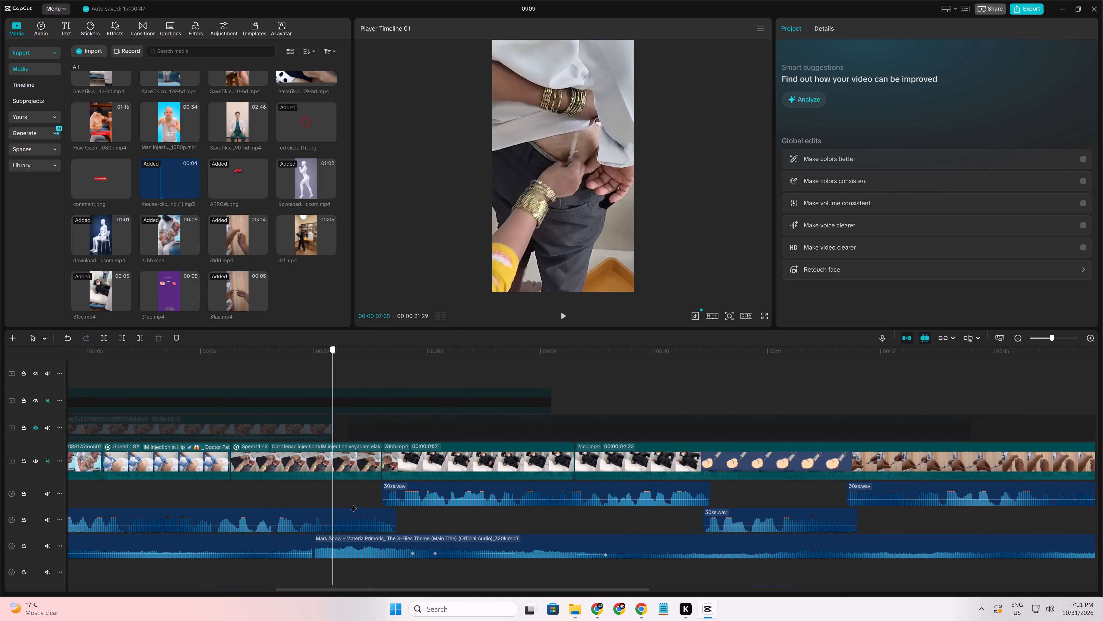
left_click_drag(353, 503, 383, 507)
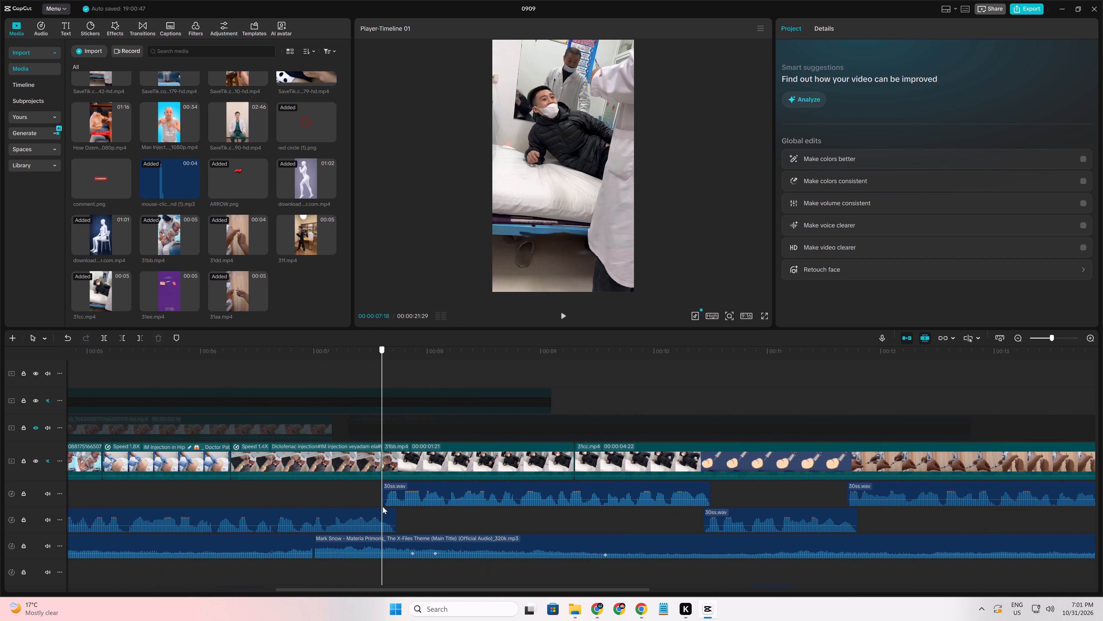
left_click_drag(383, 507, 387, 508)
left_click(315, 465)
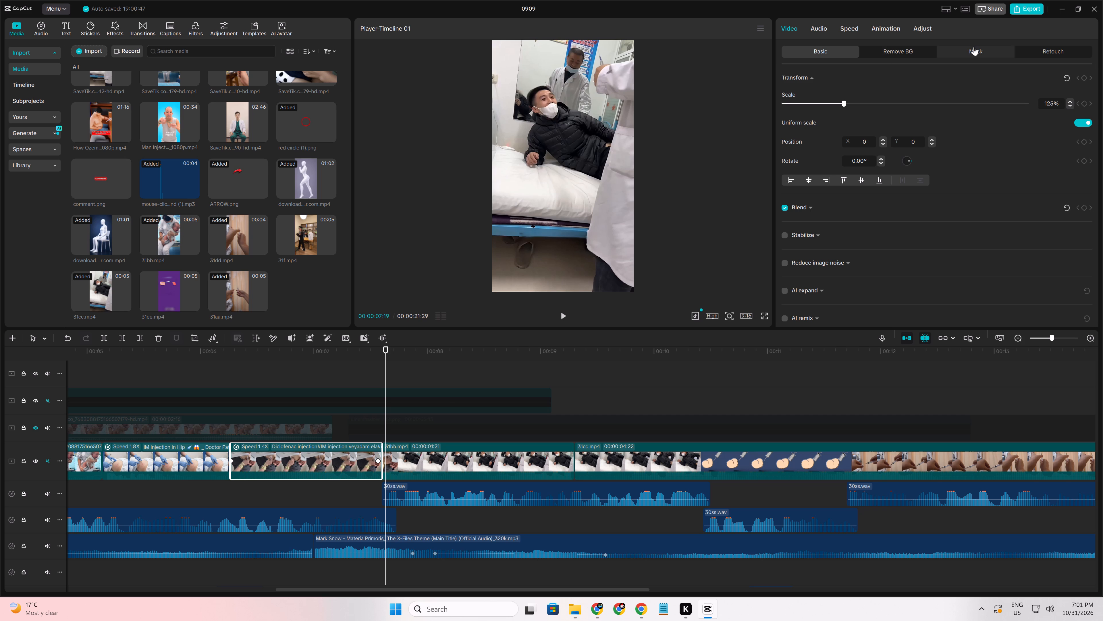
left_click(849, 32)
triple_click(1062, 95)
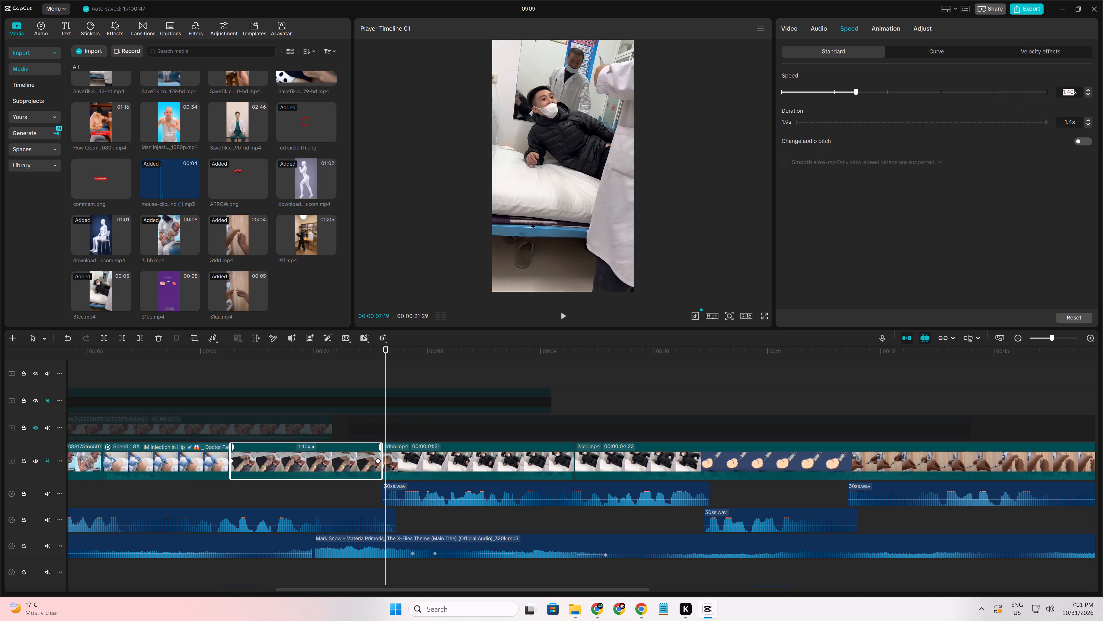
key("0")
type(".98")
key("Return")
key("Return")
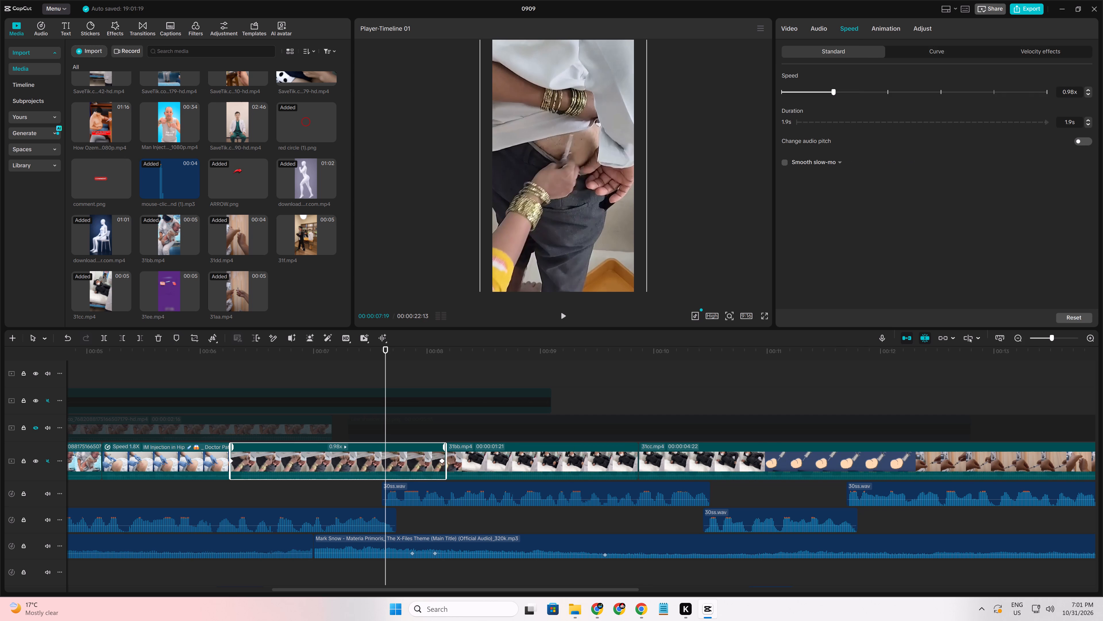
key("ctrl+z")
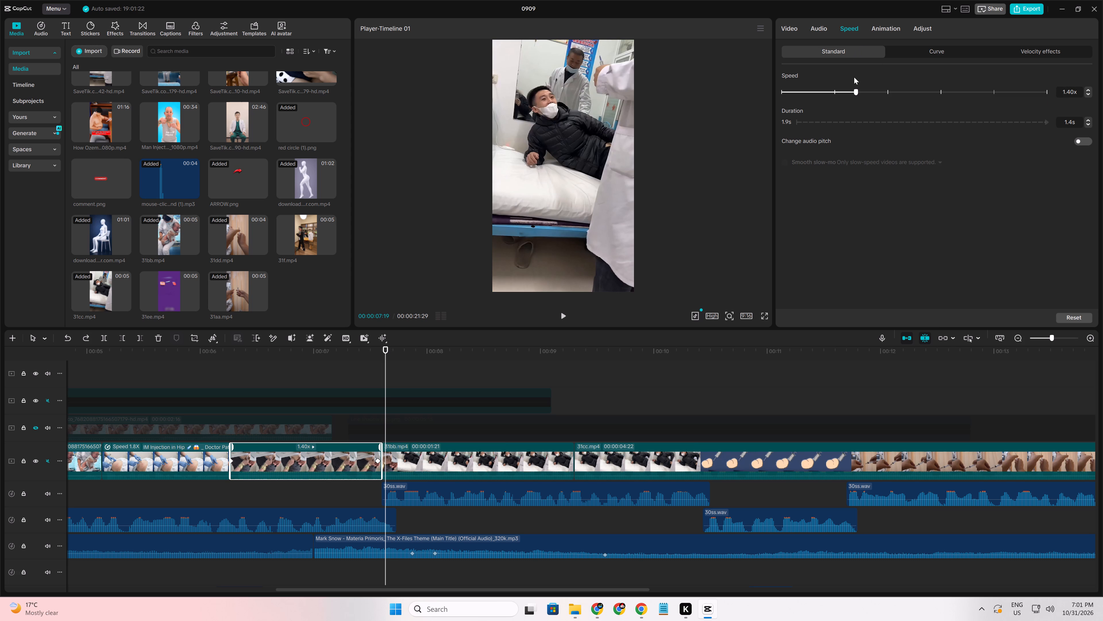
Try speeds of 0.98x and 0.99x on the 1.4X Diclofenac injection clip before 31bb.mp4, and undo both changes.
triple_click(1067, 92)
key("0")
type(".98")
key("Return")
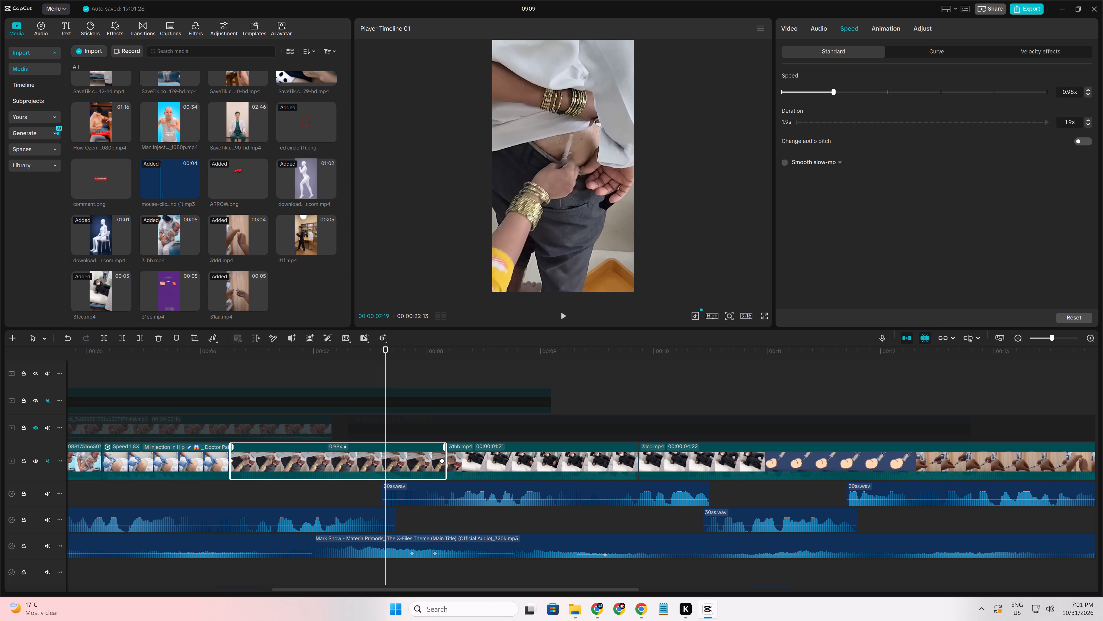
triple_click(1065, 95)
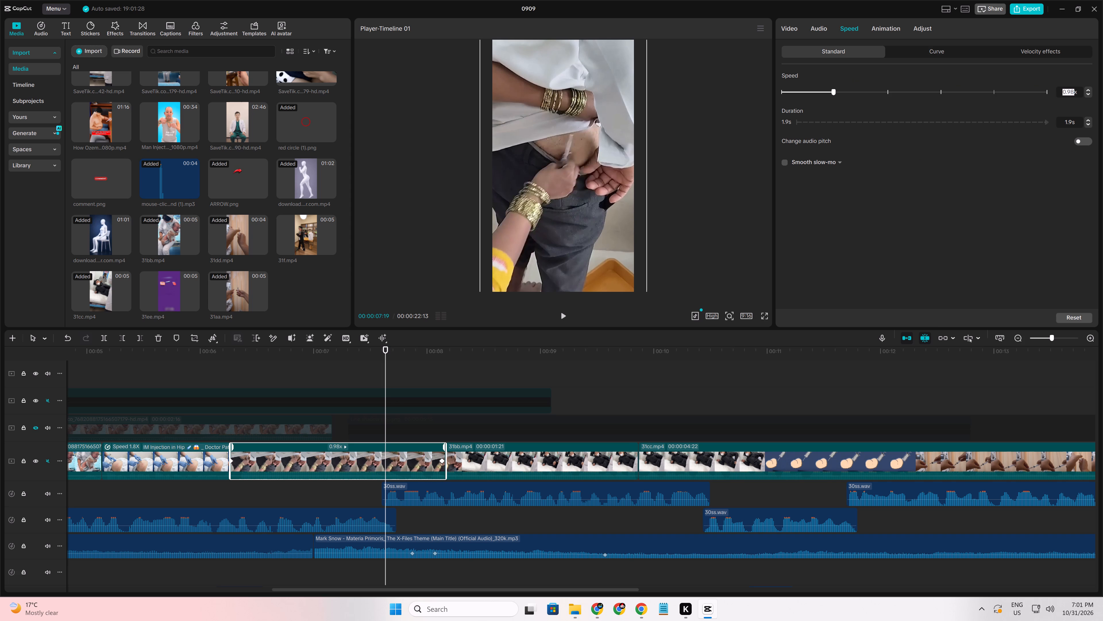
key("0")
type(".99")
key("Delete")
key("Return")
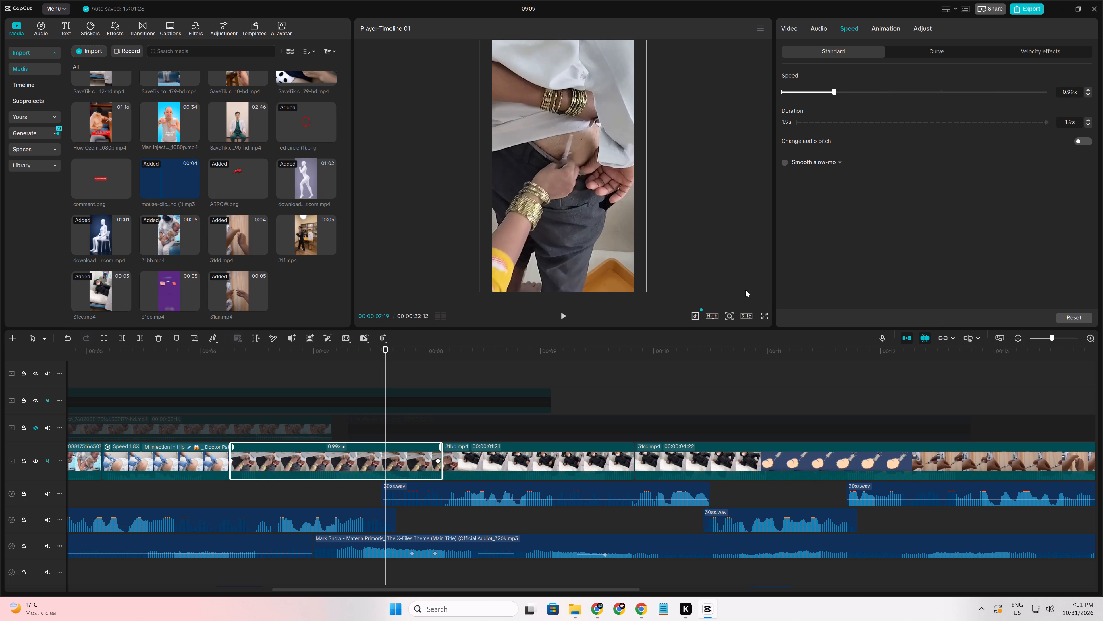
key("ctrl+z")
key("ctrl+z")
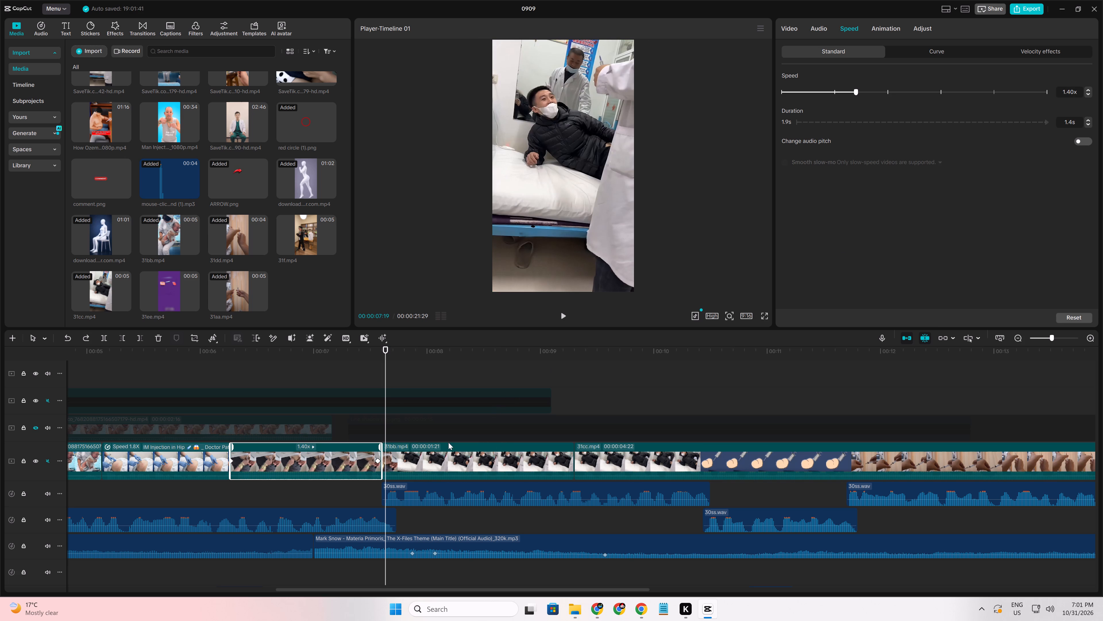
Set the speed of the 31aa.mp4 clip on the main track to 0.98x.
left_click(267, 498)
left_click_drag(267, 498, 380, 506)
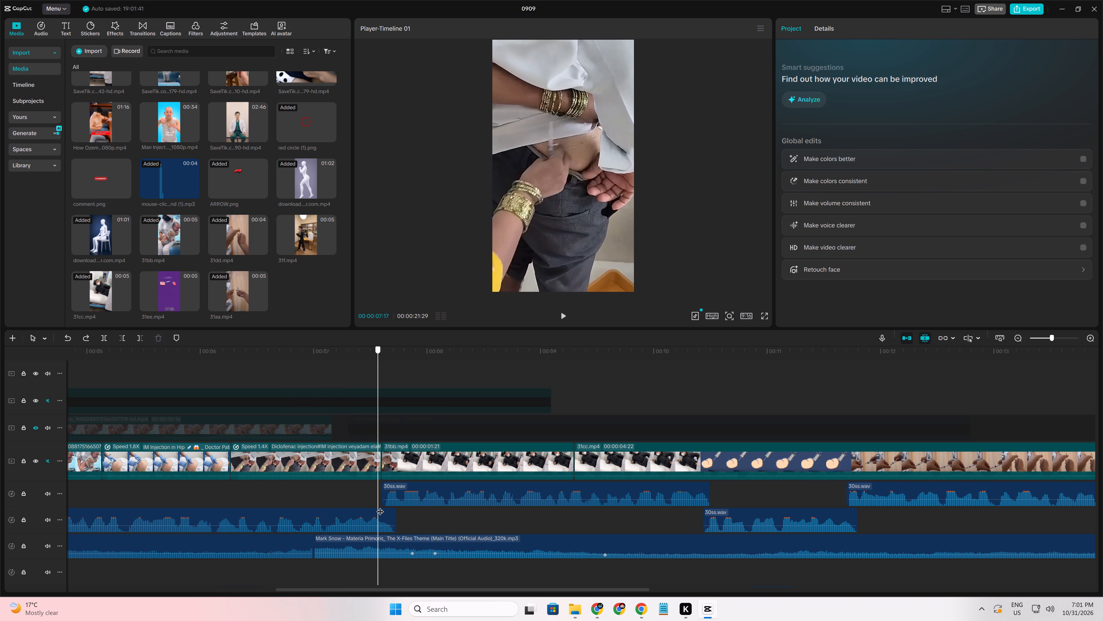
left_click_drag(380, 506, 165, 496)
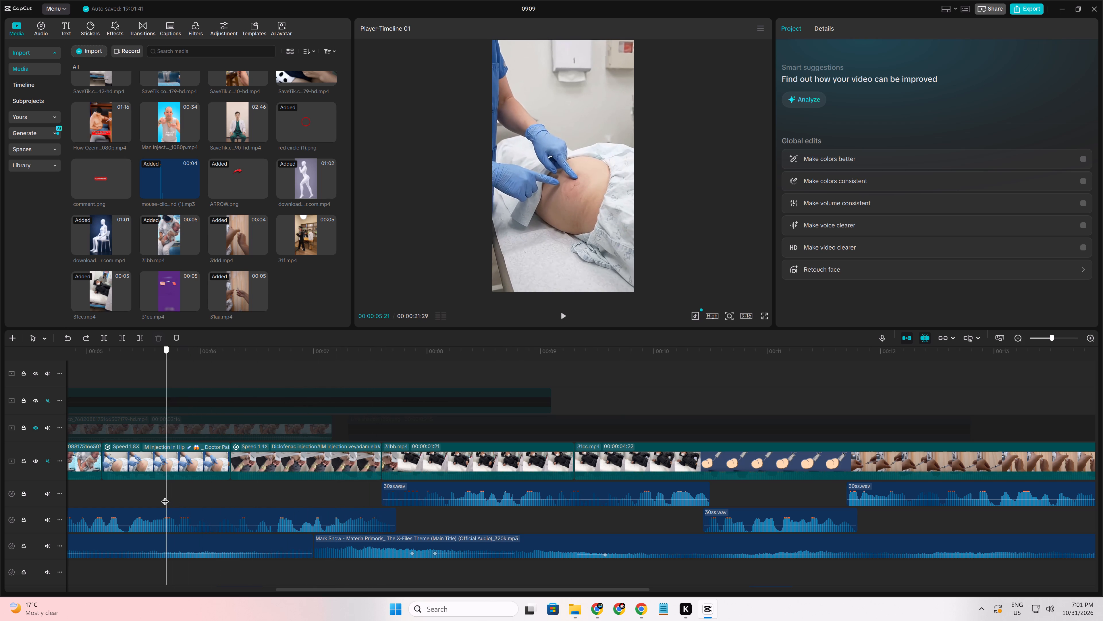
left_click_drag(165, 496, 157, 496)
left_click(156, 495)
left_click_drag(156, 495, 247, 514)
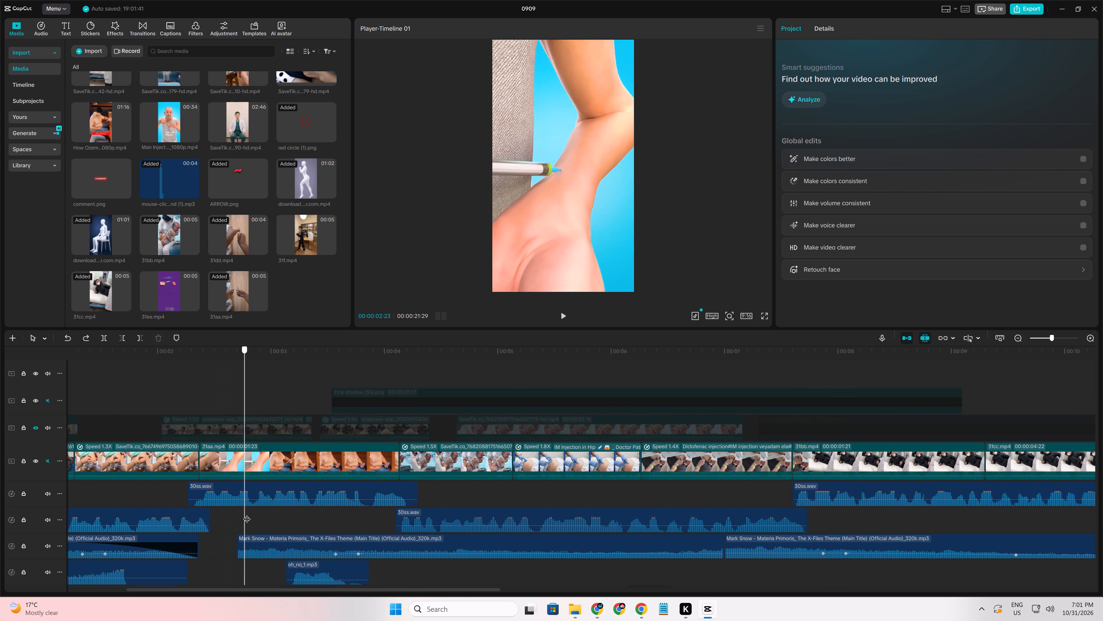
left_click_drag(247, 514, 252, 515)
left_click(254, 464)
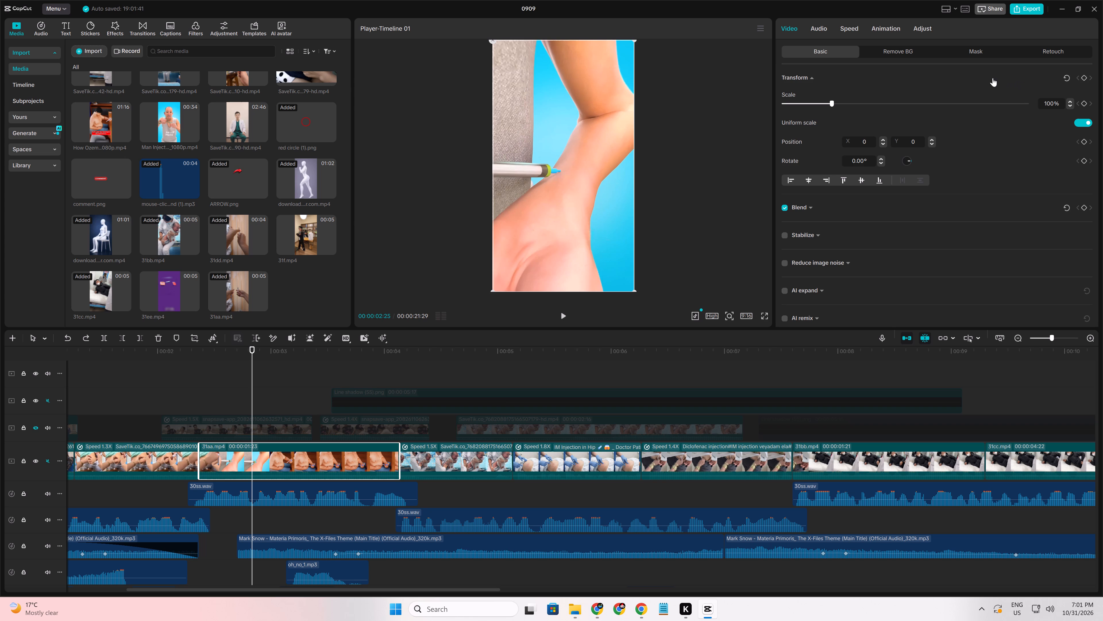
left_click(852, 25)
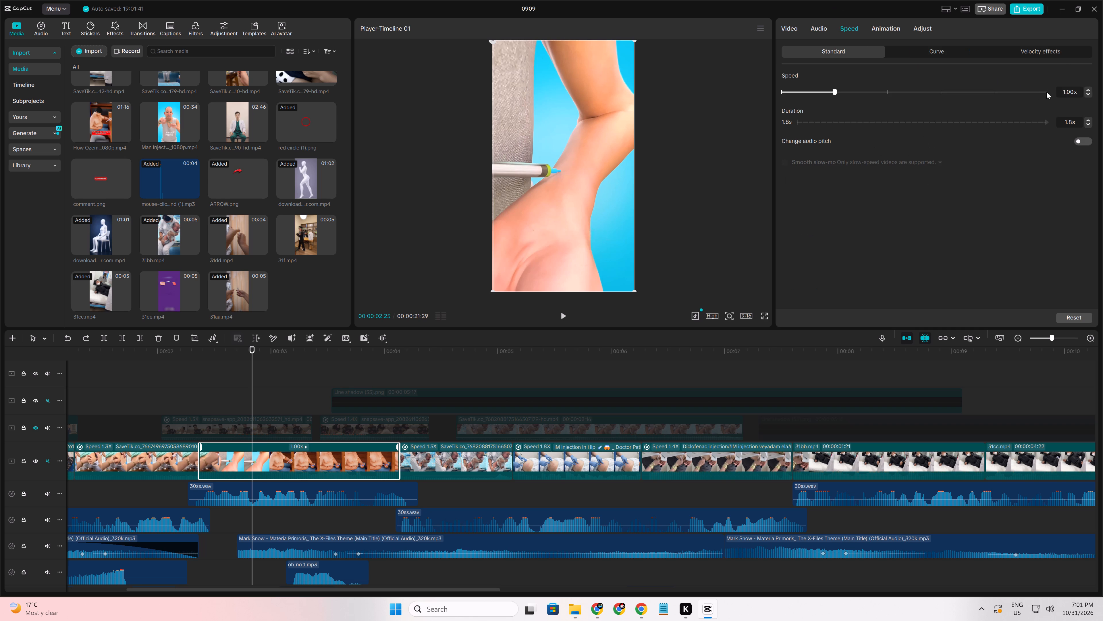
left_click(1066, 98)
triple_click(1066, 94)
key("0")
type(".98")
key("Return")
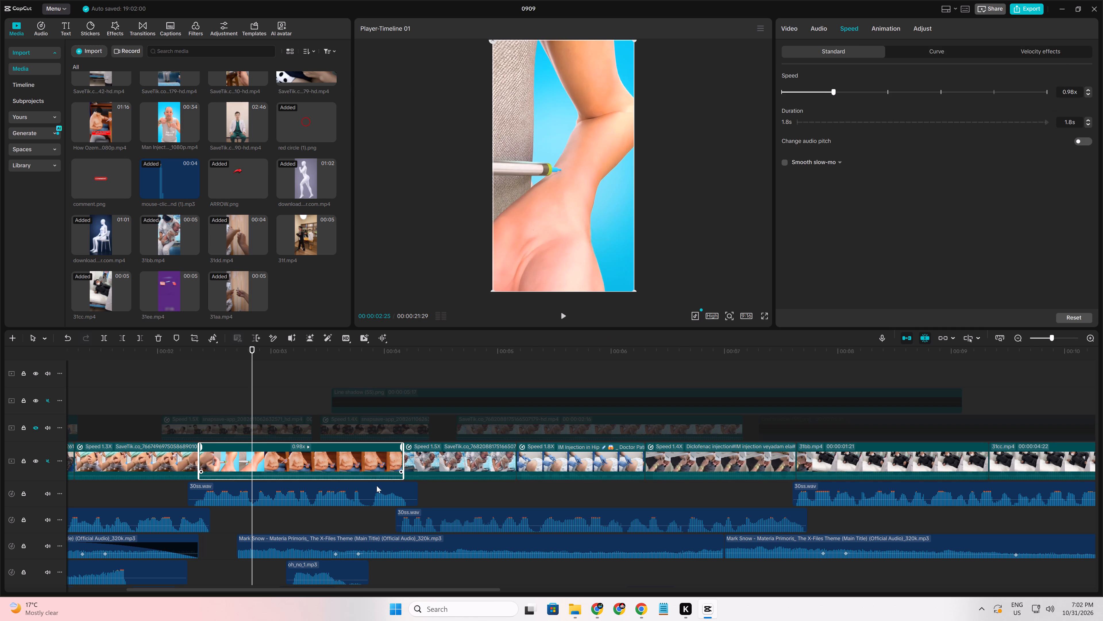
Play from the clip before 31aa.mp4 through to the end of the timeline to check the visuals against the voice audio.
left_click(126, 506)
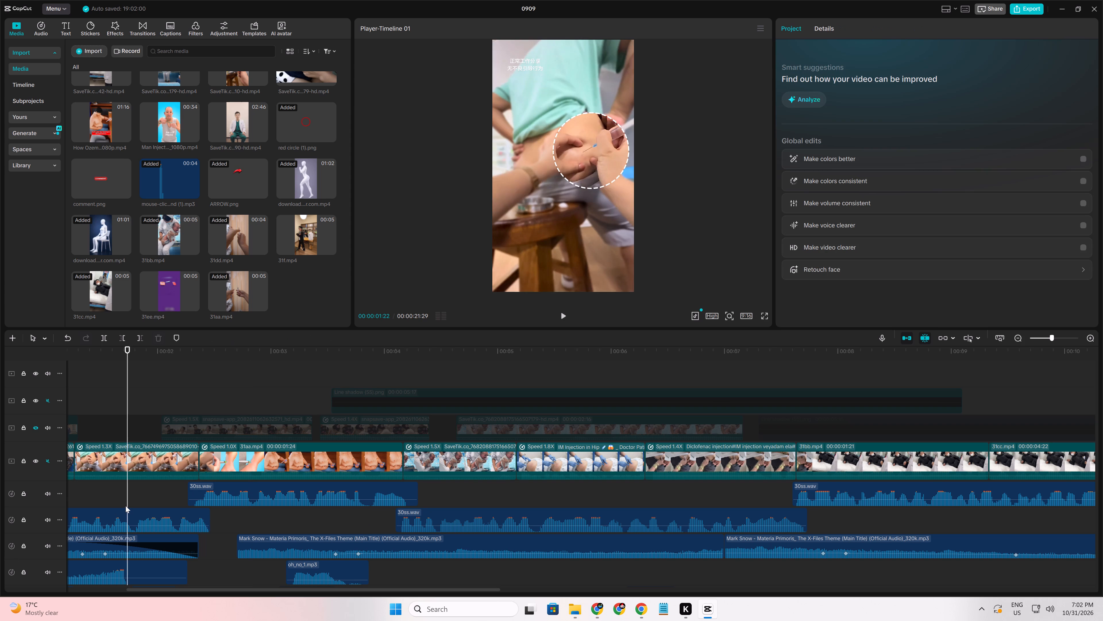
key("space")
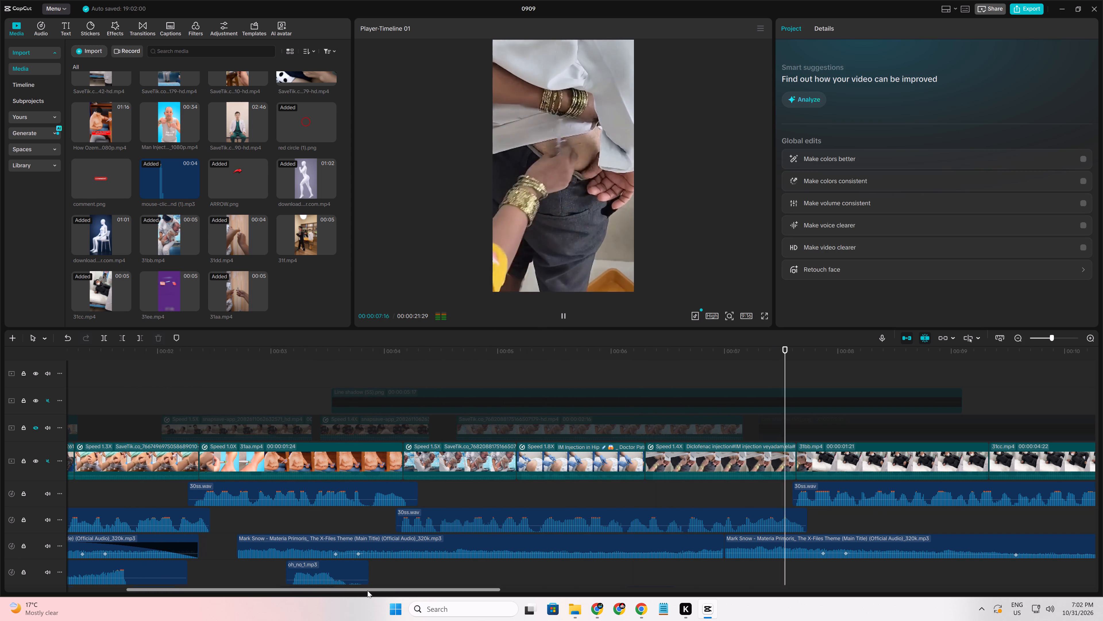
left_click_drag(396, 590, 531, 591)
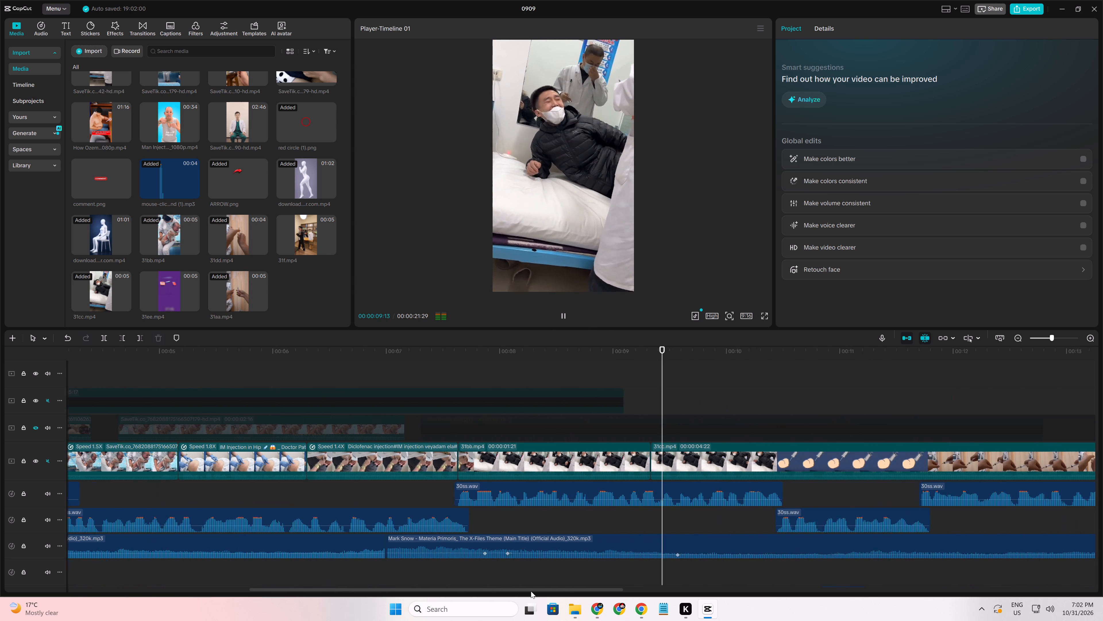
left_click_drag(531, 591, 623, 593)
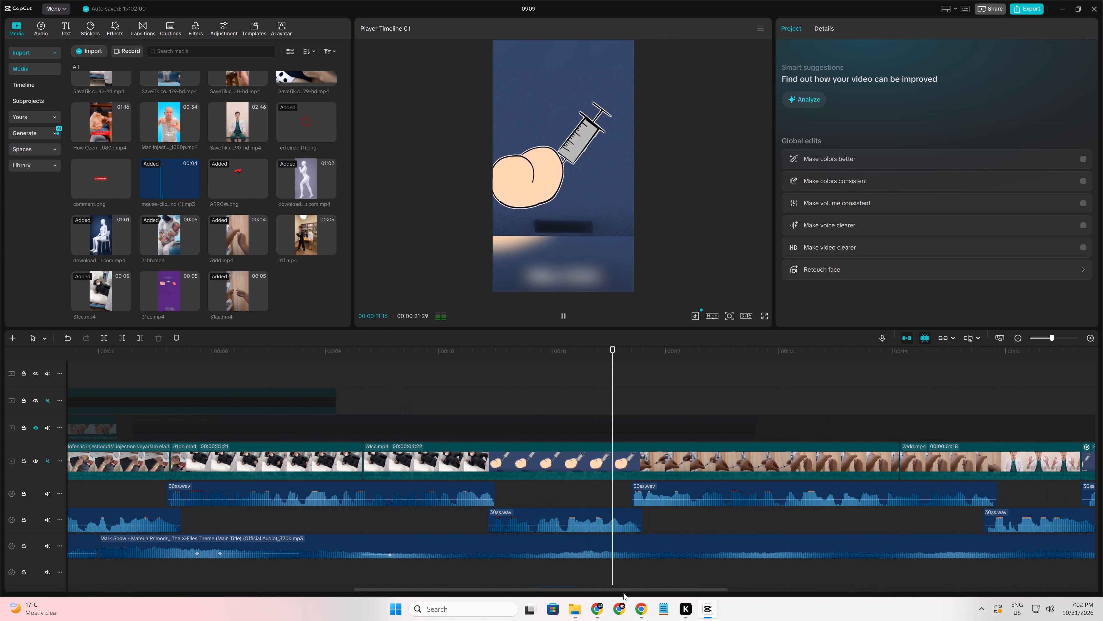
left_click_drag(623, 593, 715, 600)
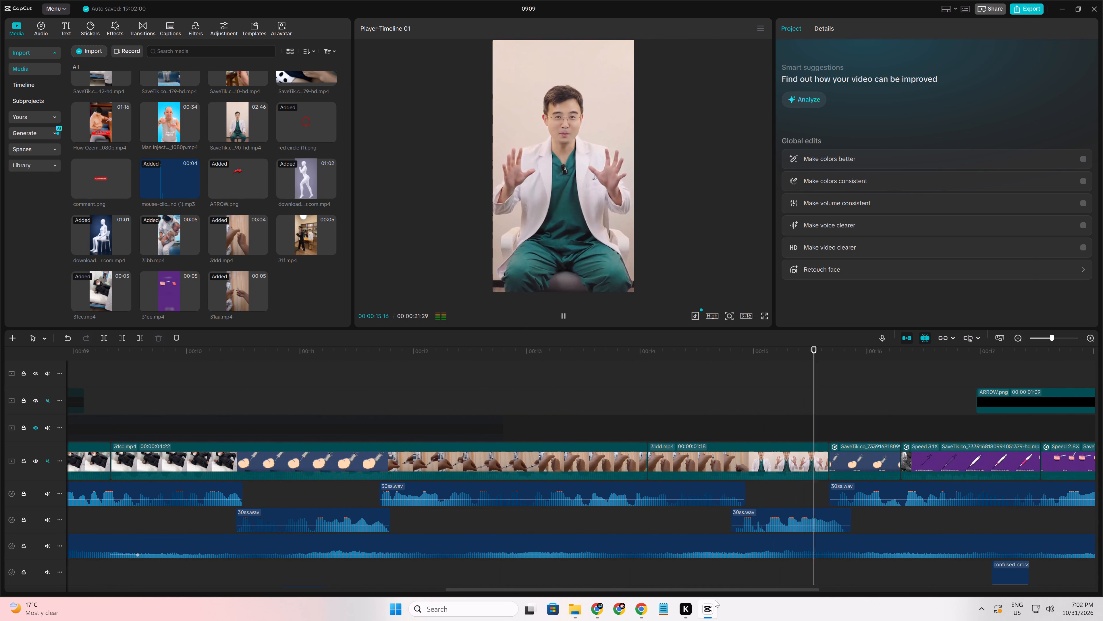
key("space")
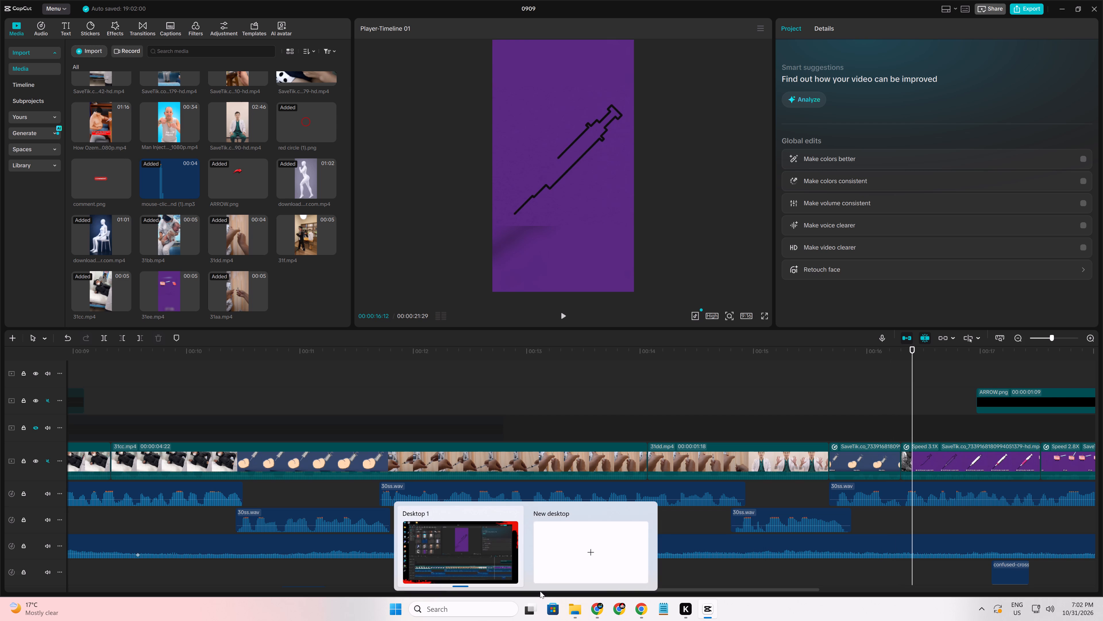
left_click_drag(732, 590, 886, 590)
key("space")
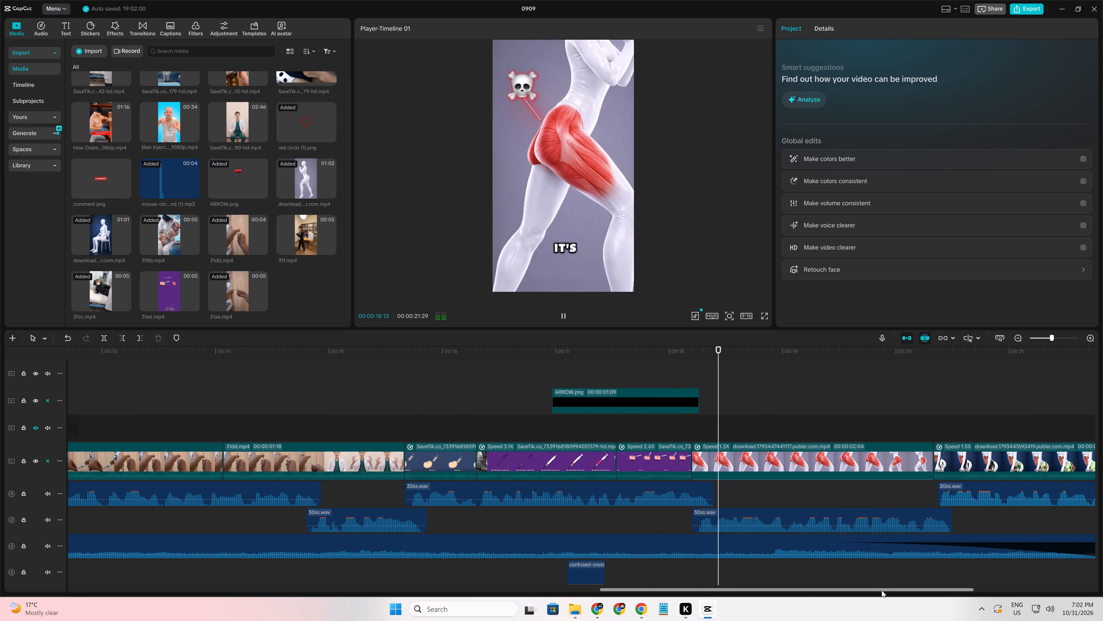
left_click_drag(680, 591, 809, 591)
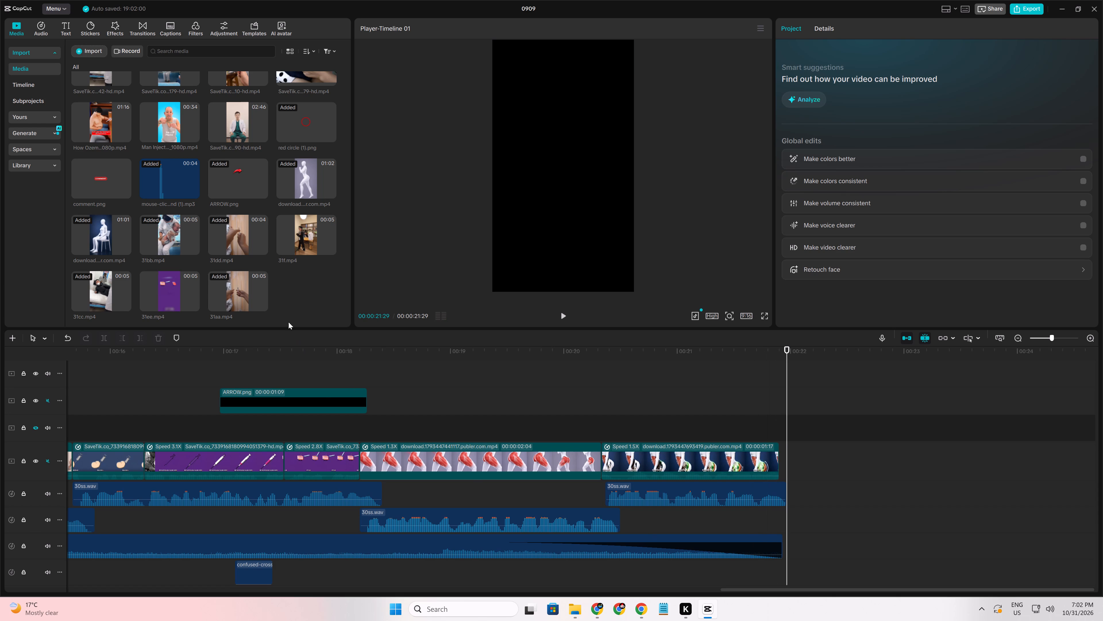
Preview the imported clips to find the caption-free muscle footage and insert 31ee.mp4 on the main track before the 1.3X red-muscle clip.
left_click(296, 177)
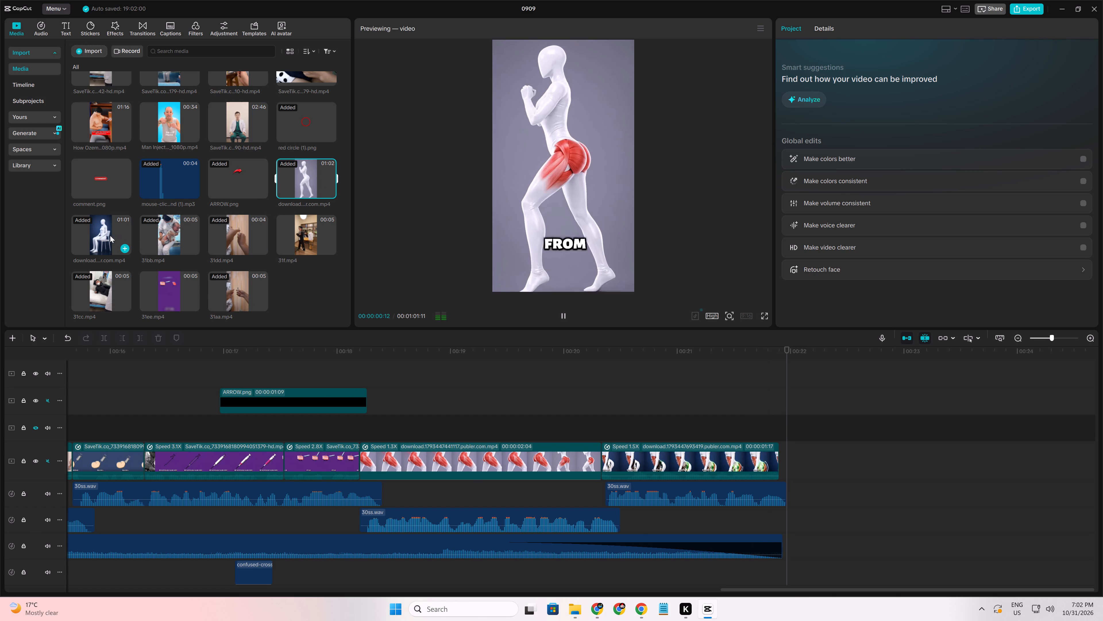
left_click(87, 240)
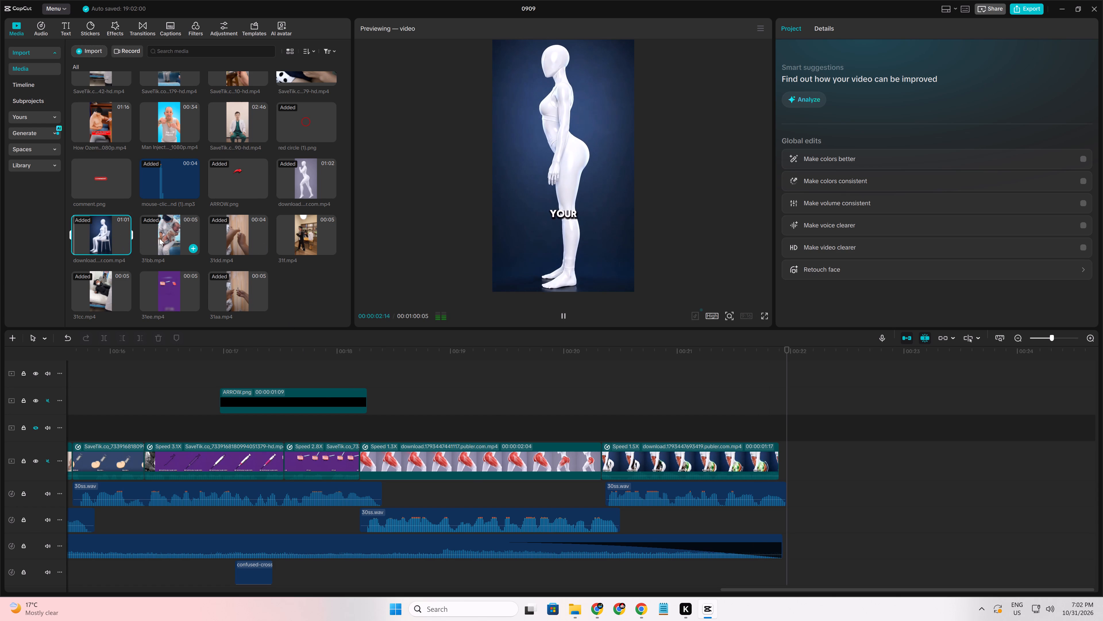
left_click(170, 239)
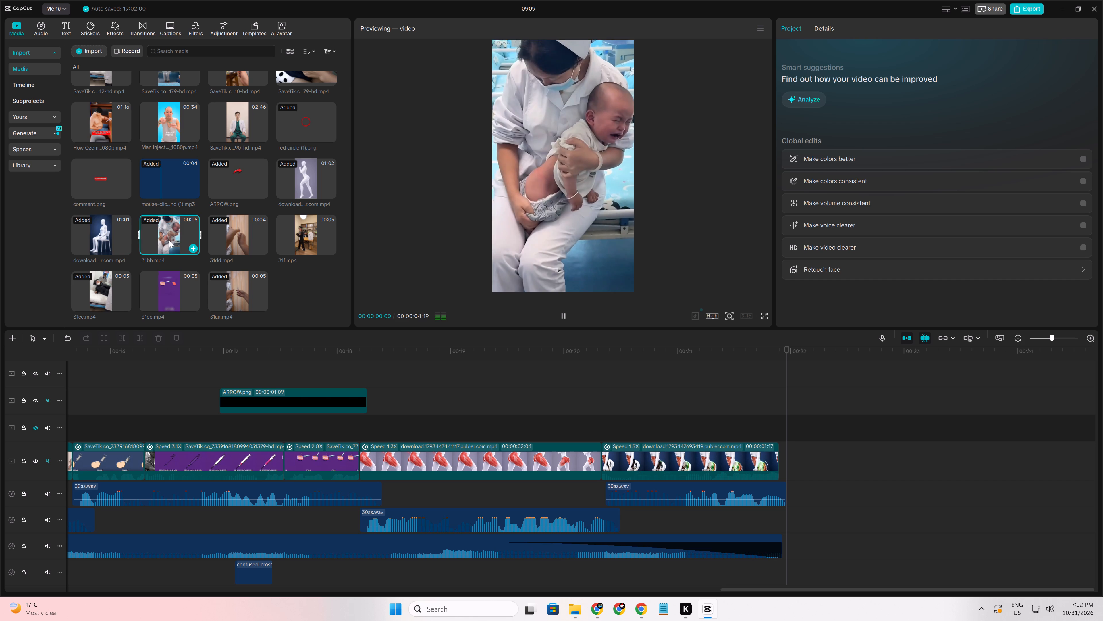
left_click(240, 238)
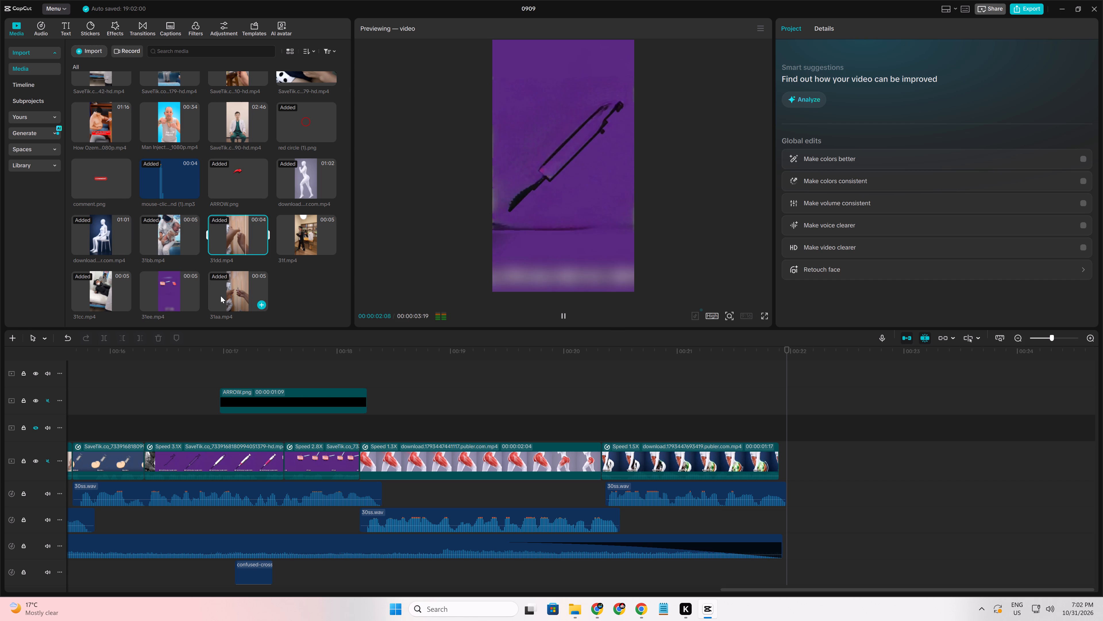
left_click(301, 215)
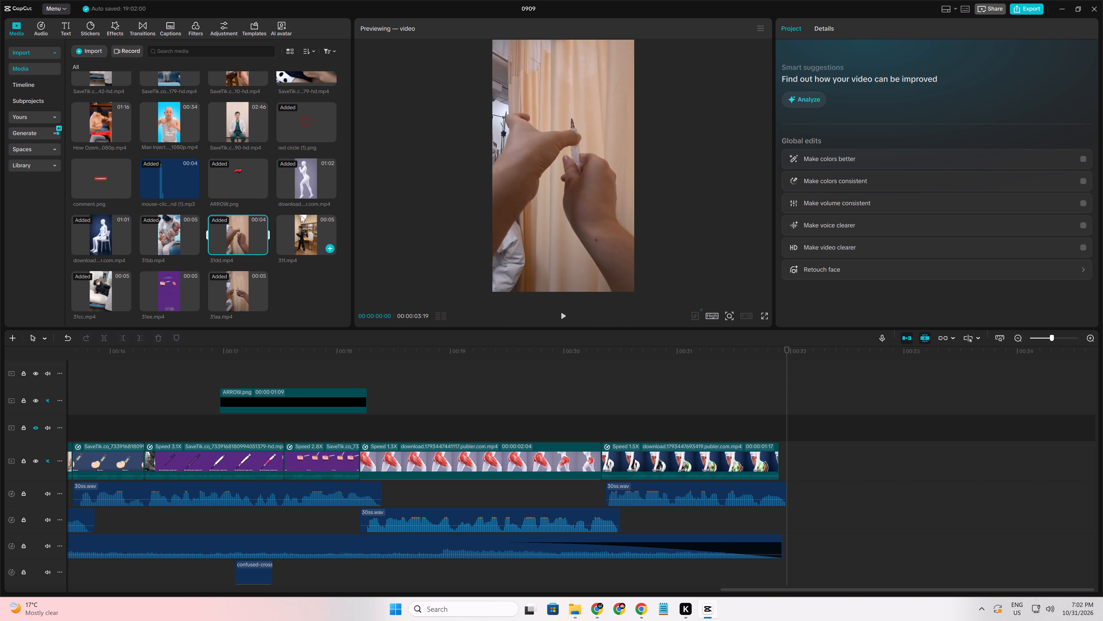
left_click(237, 280)
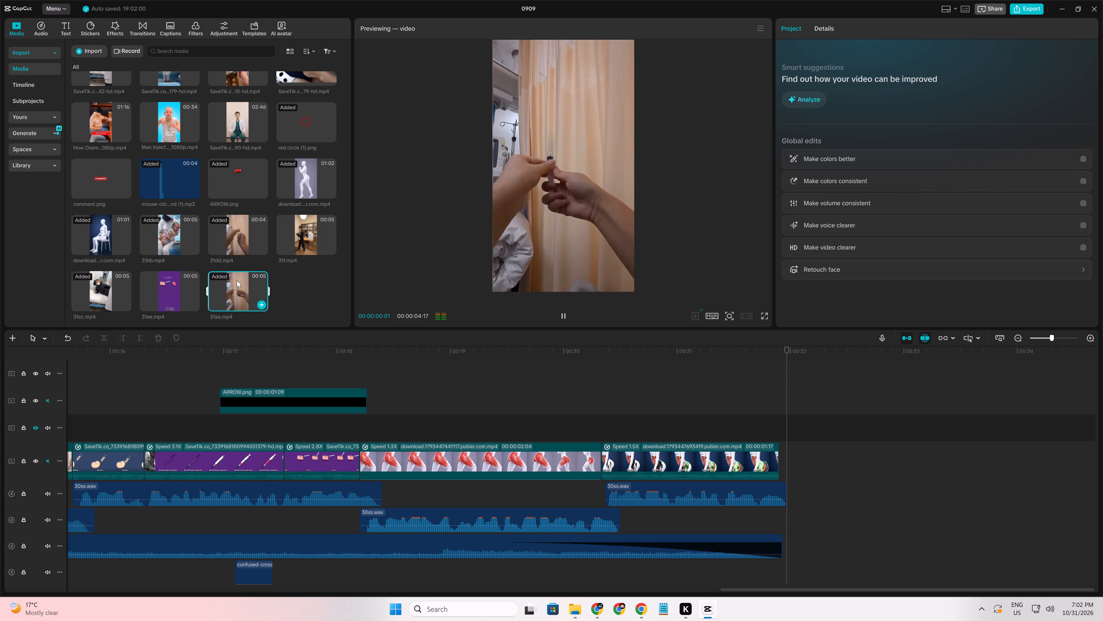
left_click(160, 301)
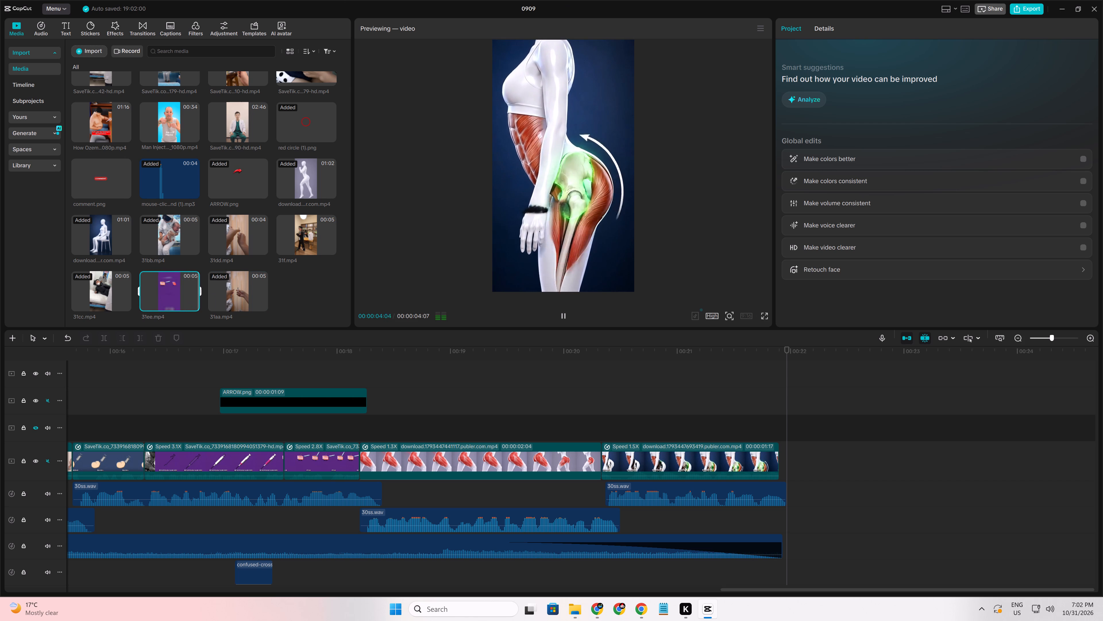
left_click_drag(163, 289, 599, 454)
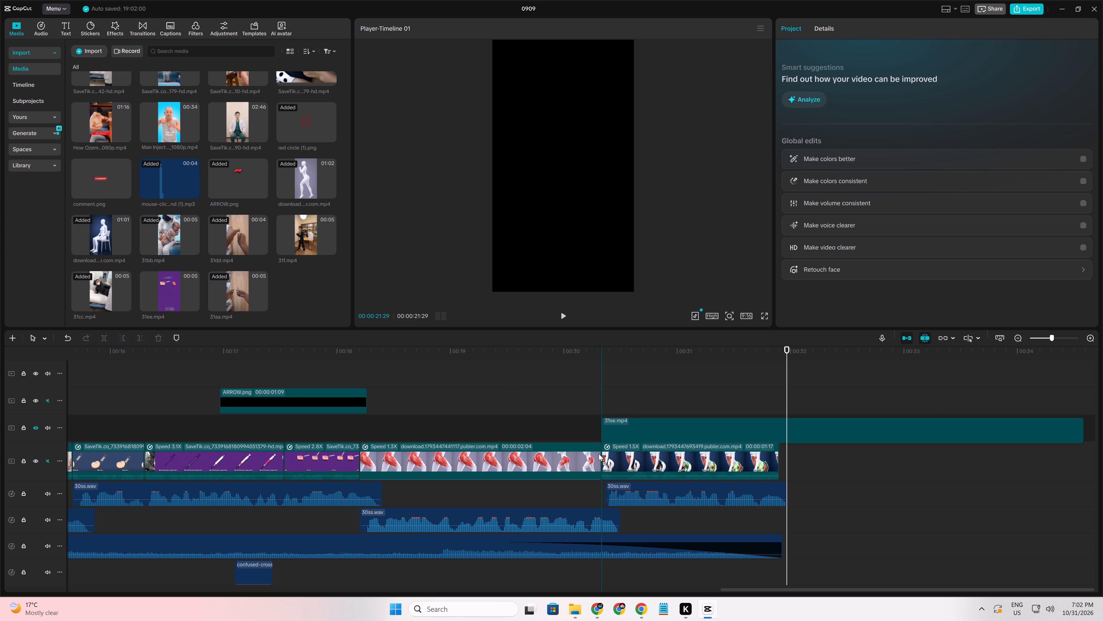
left_click_drag(599, 454, 608, 458)
left_click_drag(622, 456, 383, 461)
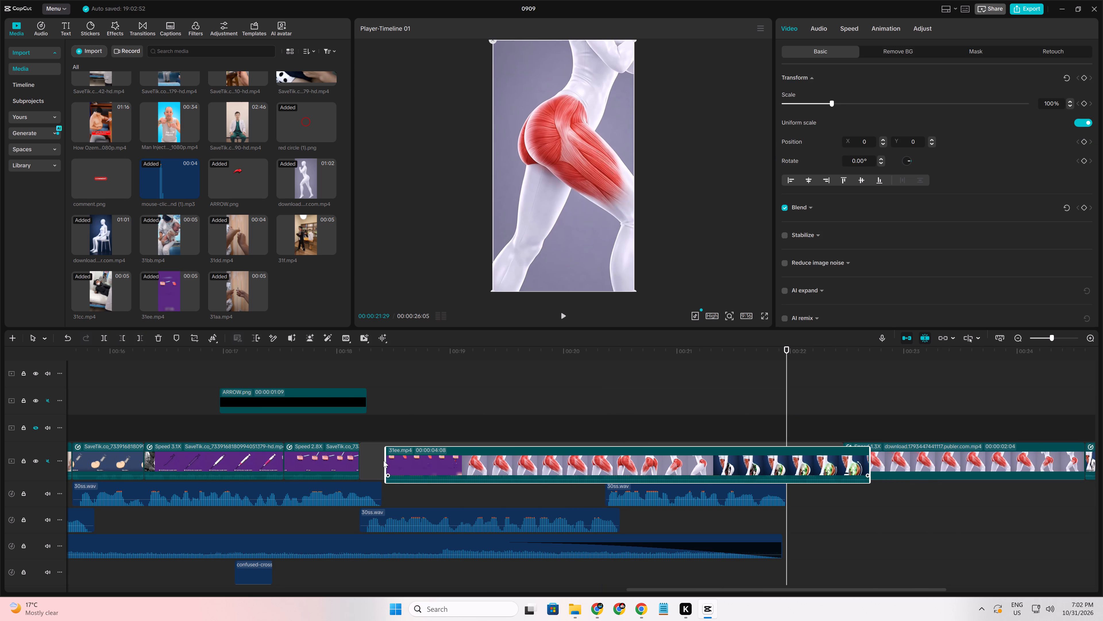
left_click_drag(383, 461, 380, 461)
Trim the beginning of 31ee.mp4 on the main track up to the first frame of the red-muscle footage.
double_click(332, 537)
left_click(331, 517)
left_click_drag(331, 517, 350, 516)
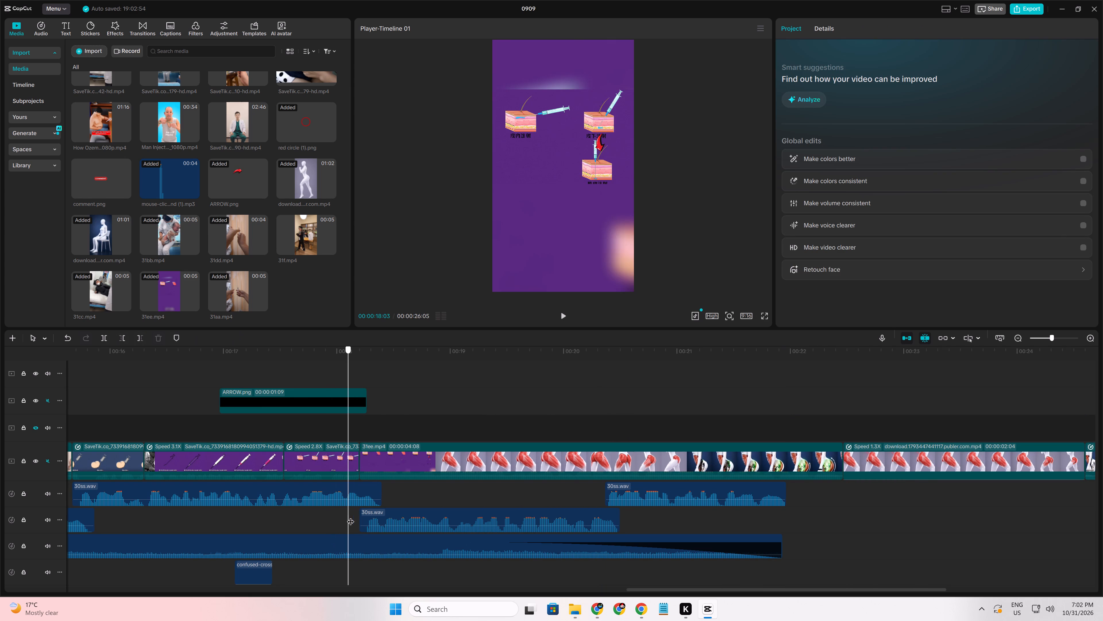
left_click_drag(350, 516, 383, 520)
left_click(378, 457)
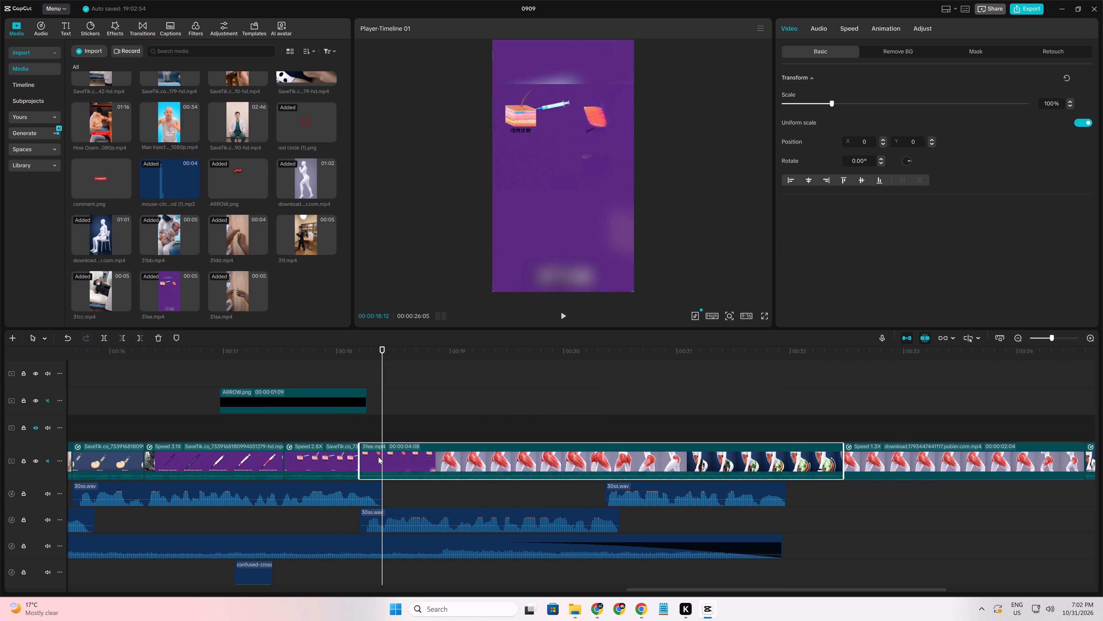
key("Right")
key("Right")
key("Right")
key("Right")
key("Right")
key("Right")
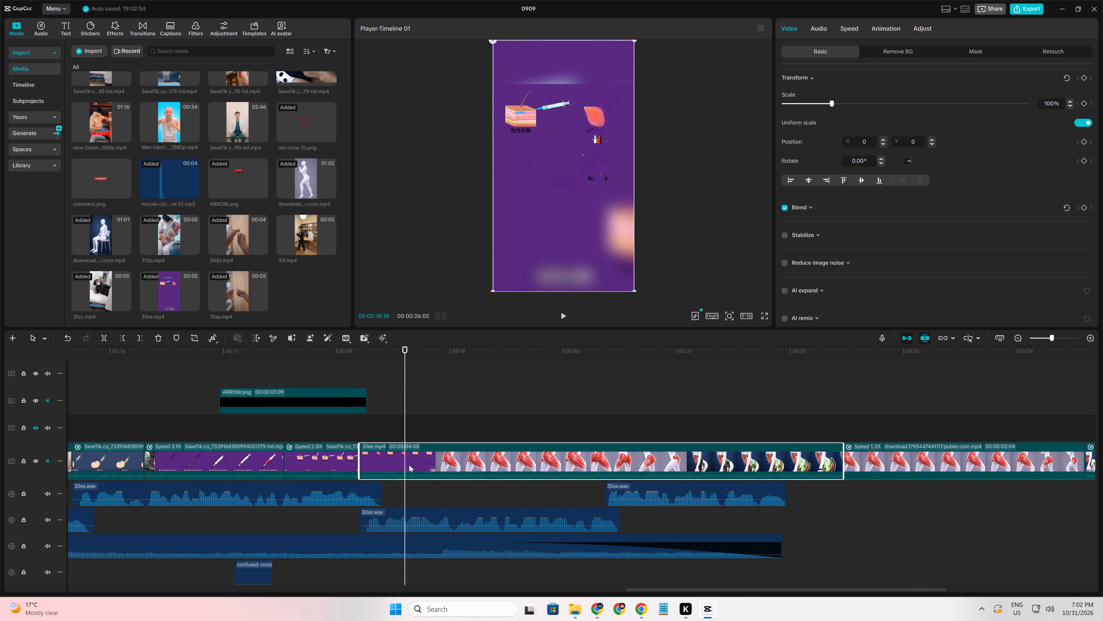
key("Right")
key("Right")
key("Right")
key("Right")
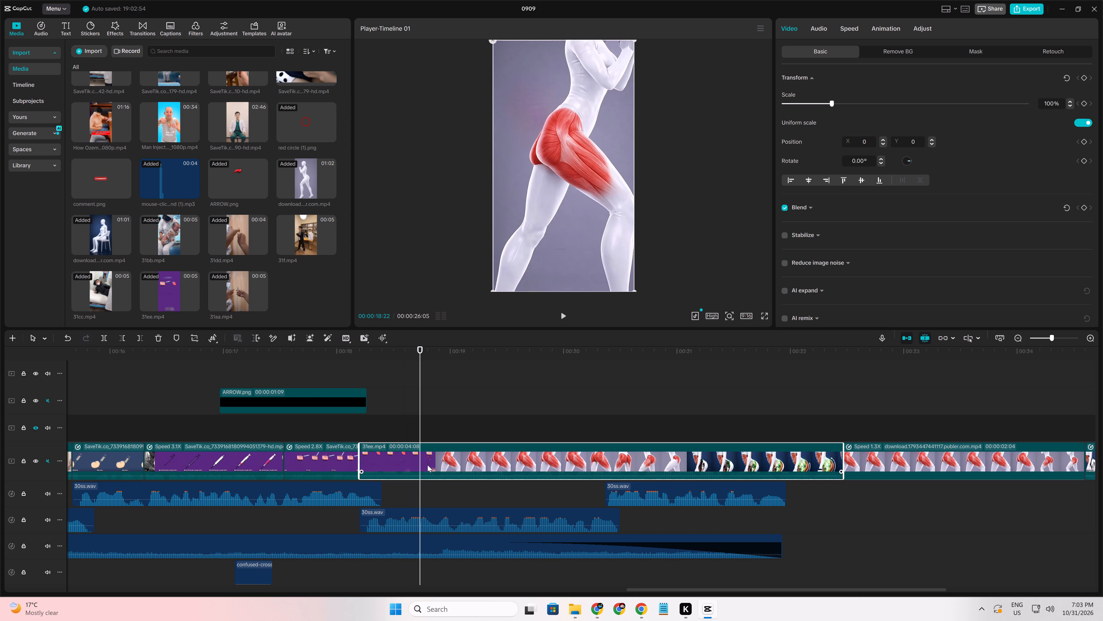
left_click(427, 465)
key("q")
Play the trimmed 31ee.mp4 clip against the voice audio and set its speed to 0.99x.
left_click(337, 517)
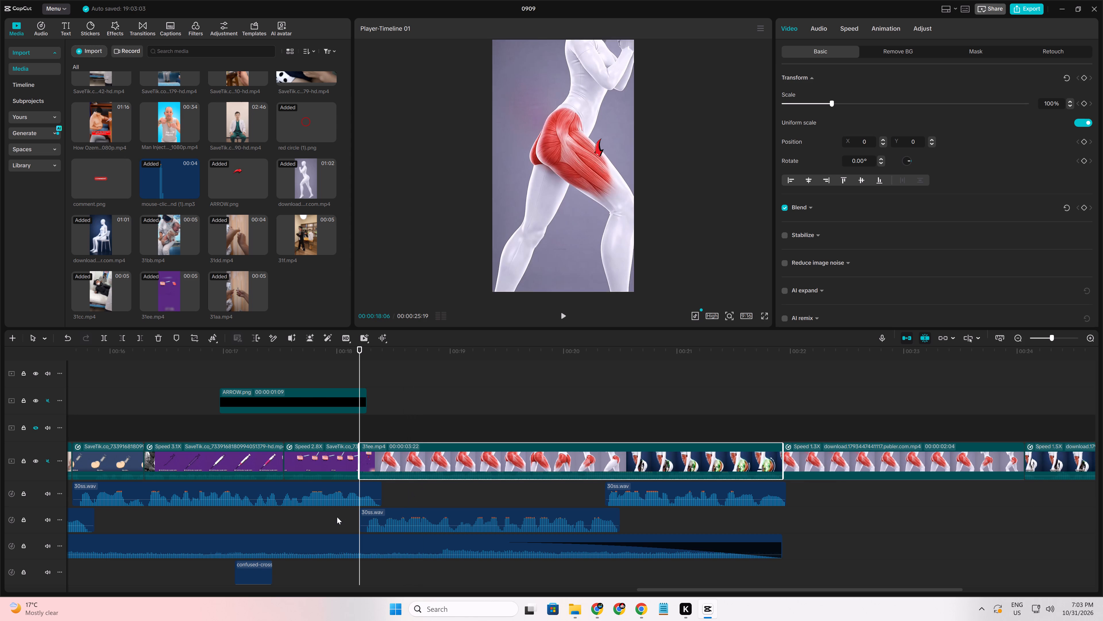
key("space")
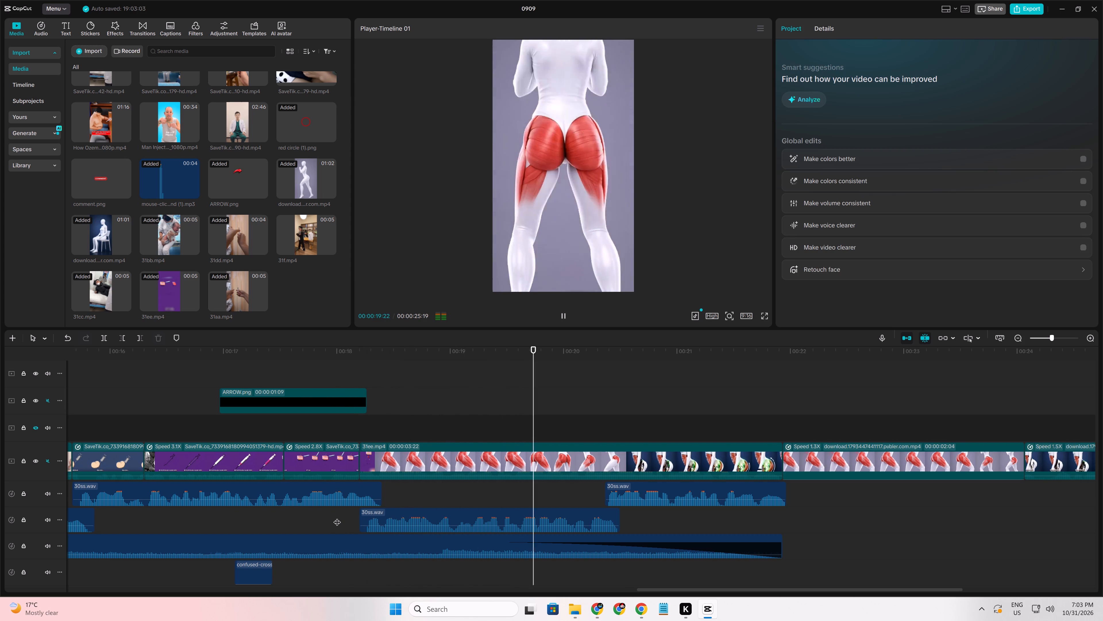
left_click(342, 517)
key("space")
key("space")
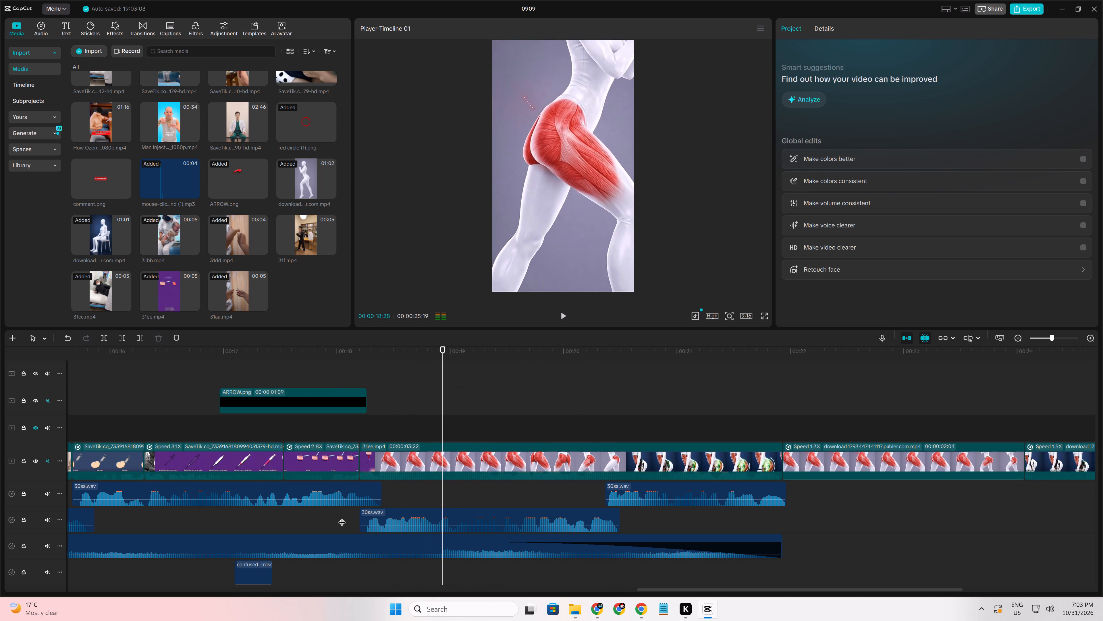
key("space")
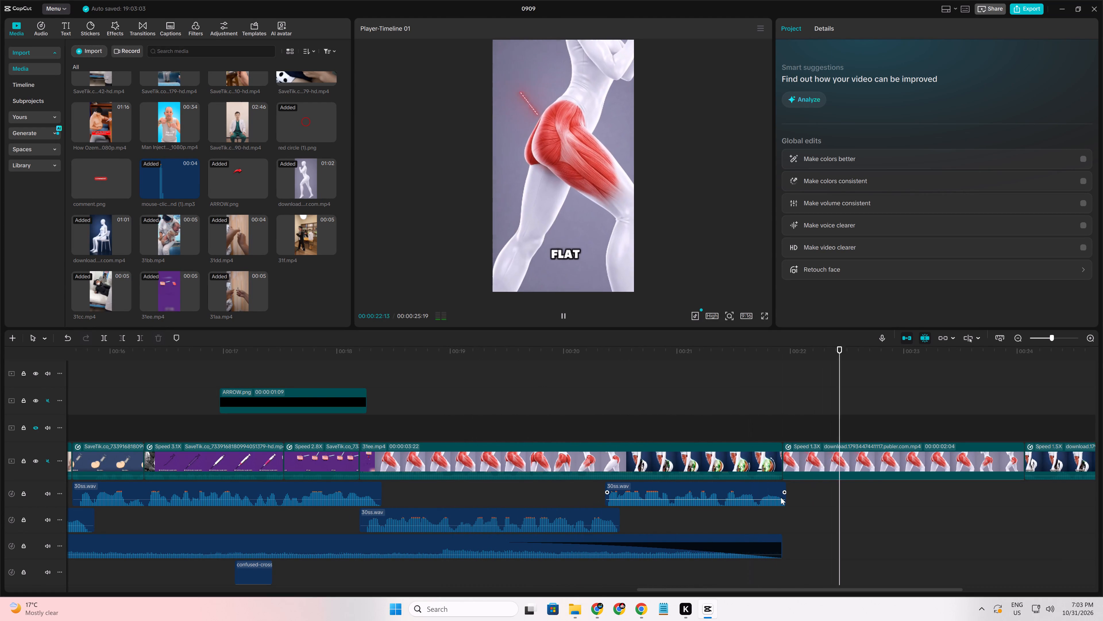
left_click(559, 470)
key("space")
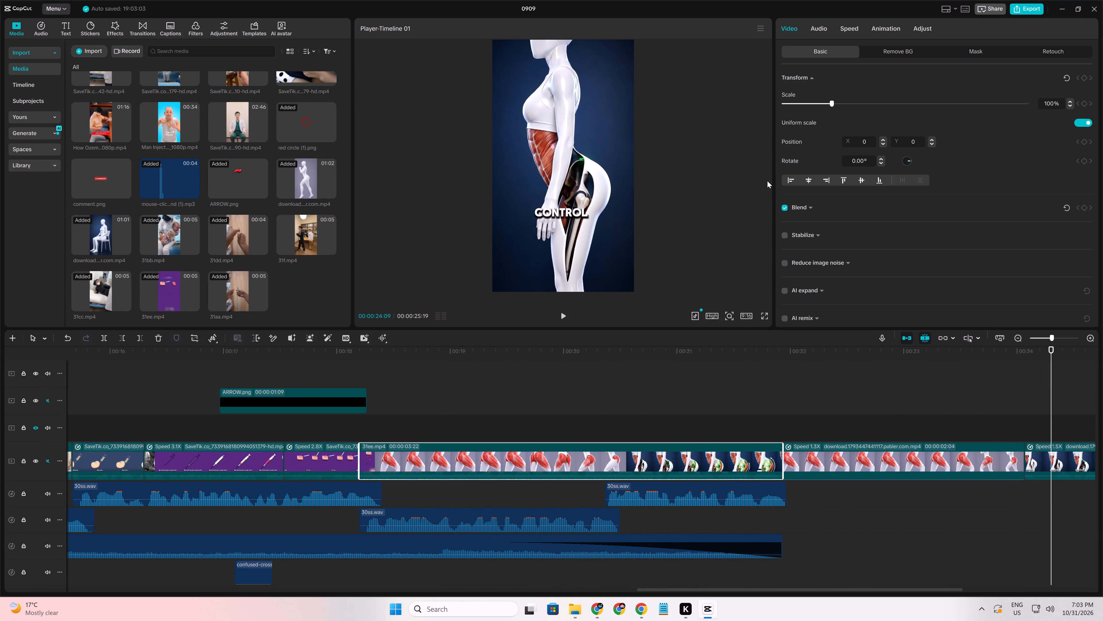
left_click(848, 28)
triple_click(1068, 97)
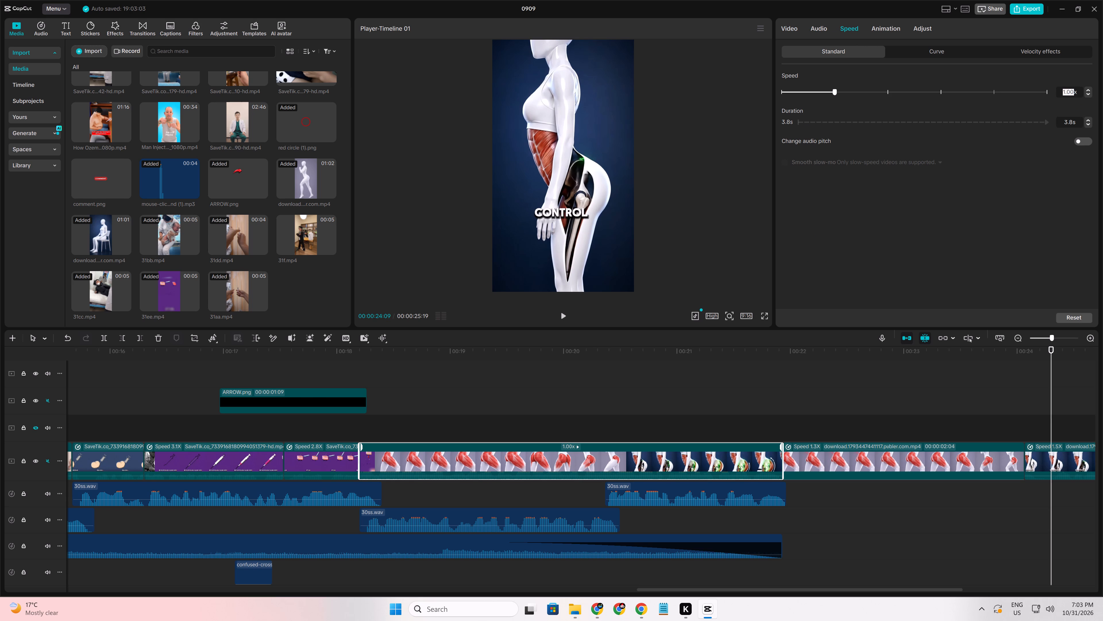
type("0.99")
key("Return")
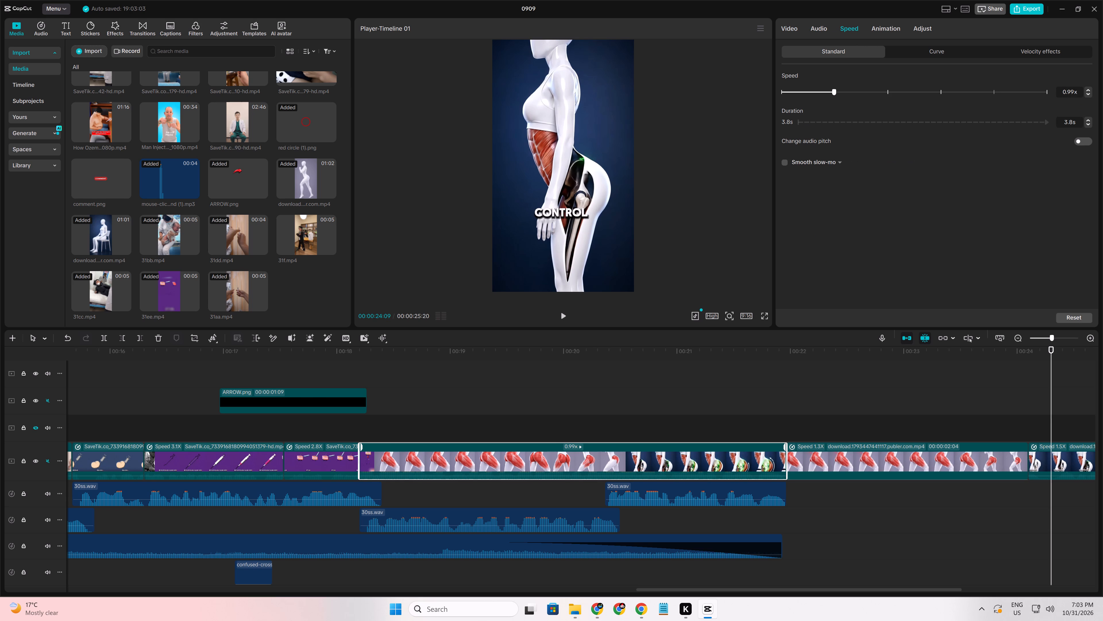
Delete the captioned 1.3X and 1.5X anatomy clips that follow 31ee.mp4 at the end of the main track.
left_click(837, 466)
key("Delete")
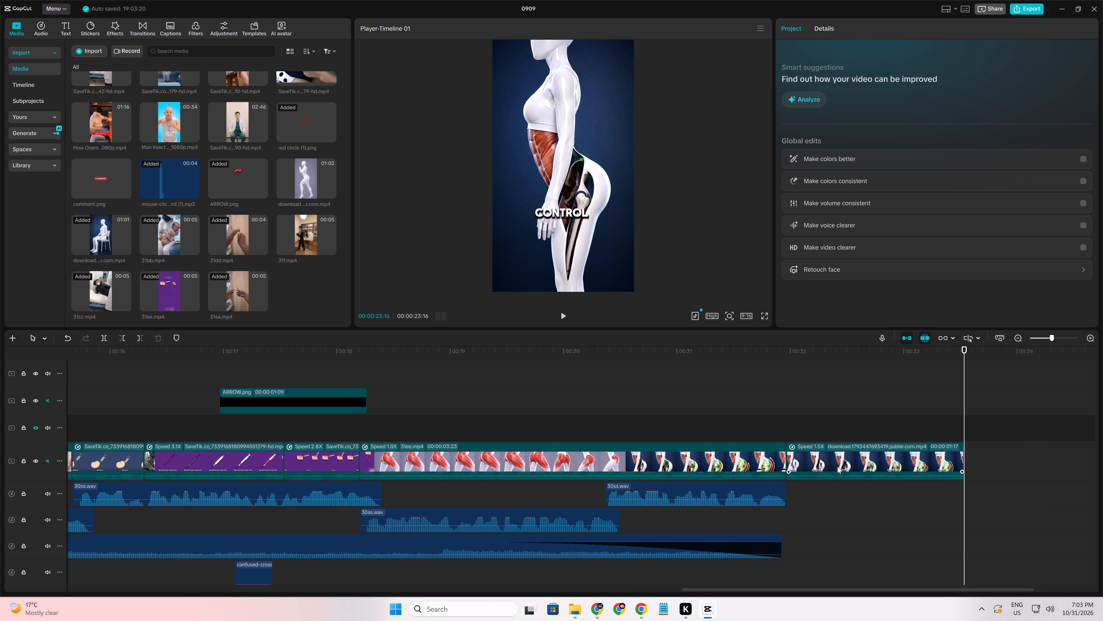
left_click(837, 466)
key("Delete")
left_click(769, 519)
left_click_drag(769, 519, 794, 519)
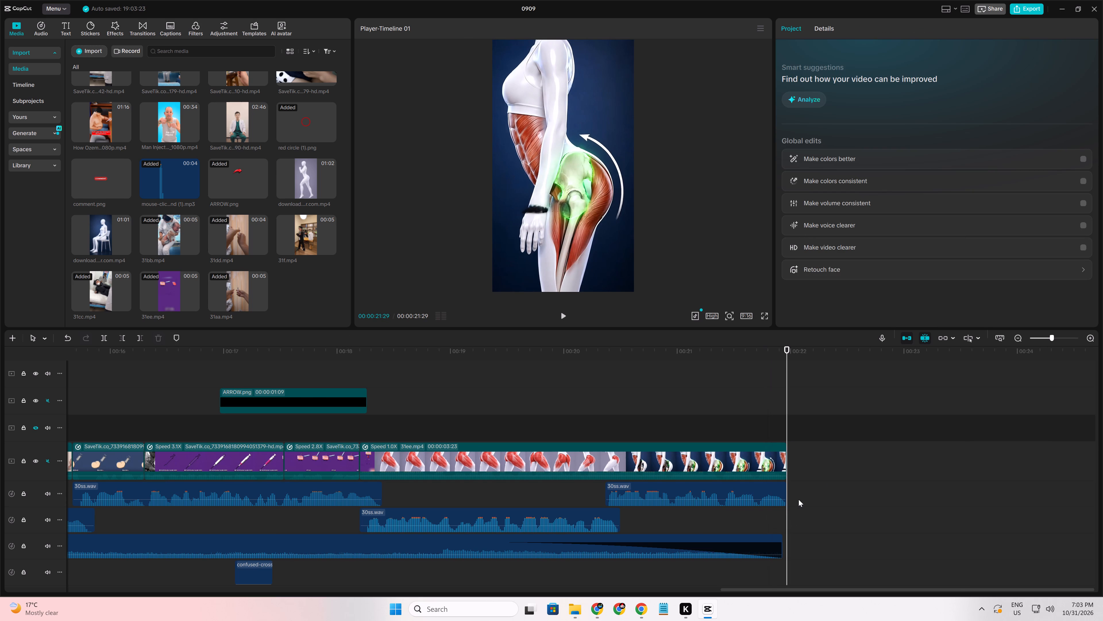
Combine all the 30ss.wav voice segments from both voice tracks into one compound clip.
left_click_drag(800, 497, 164, 503)
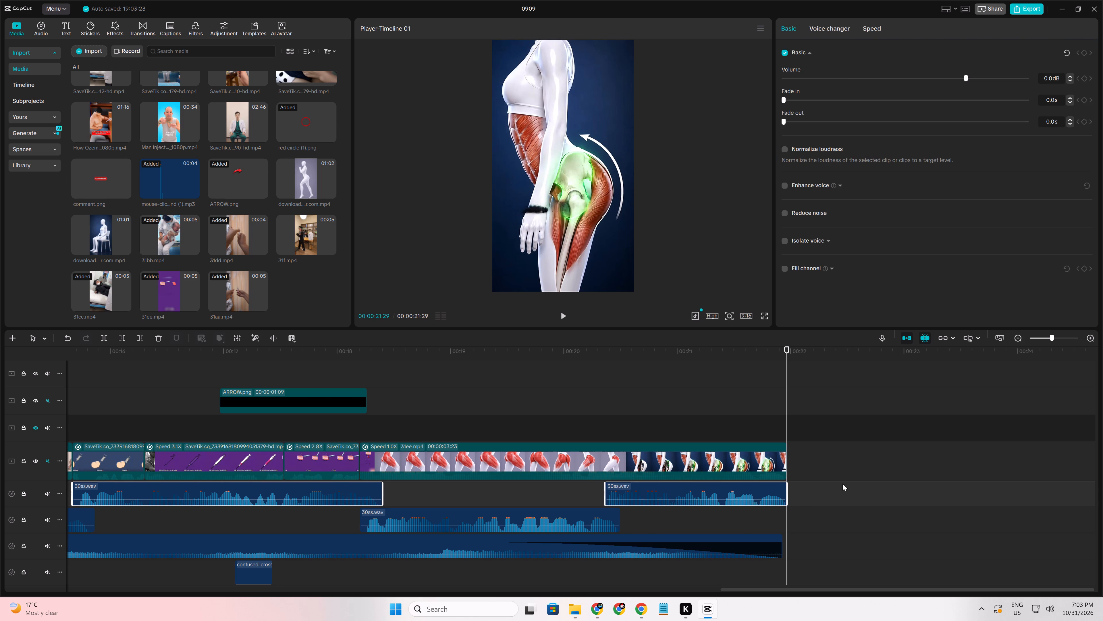
left_click_drag(842, 484, 42, 532)
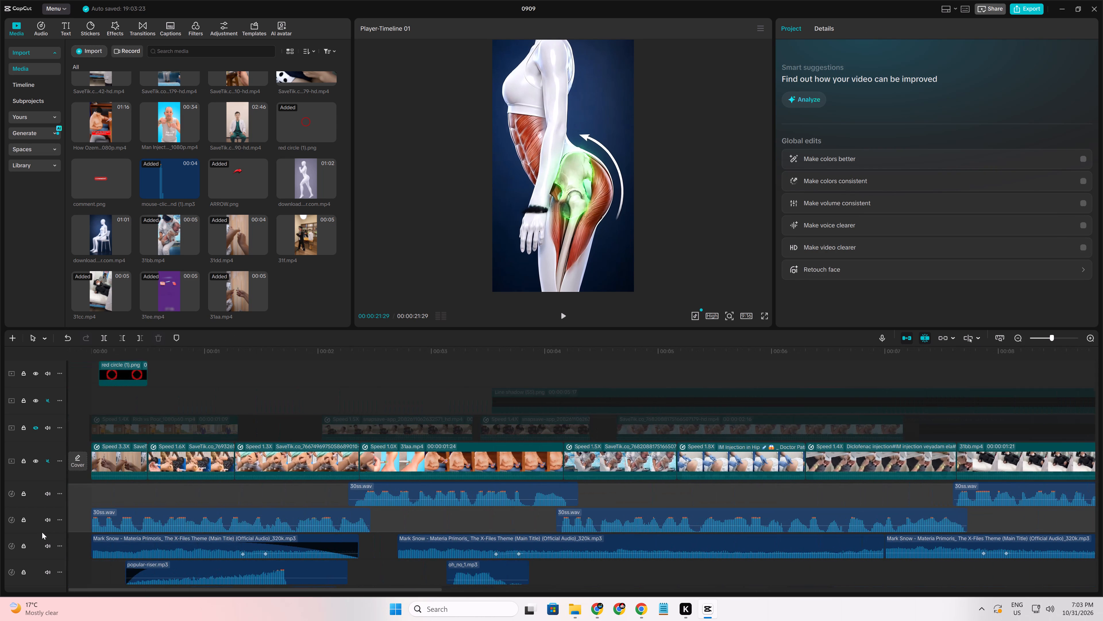
left_click_drag(42, 532, 114, 512)
right_click(114, 512)
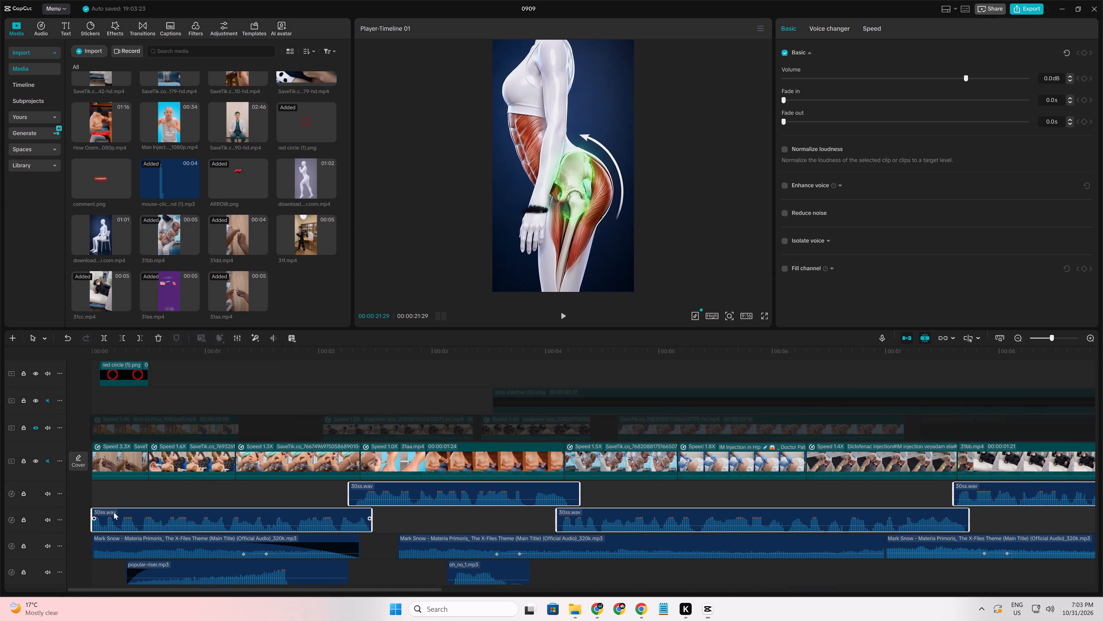
left_click(142, 472)
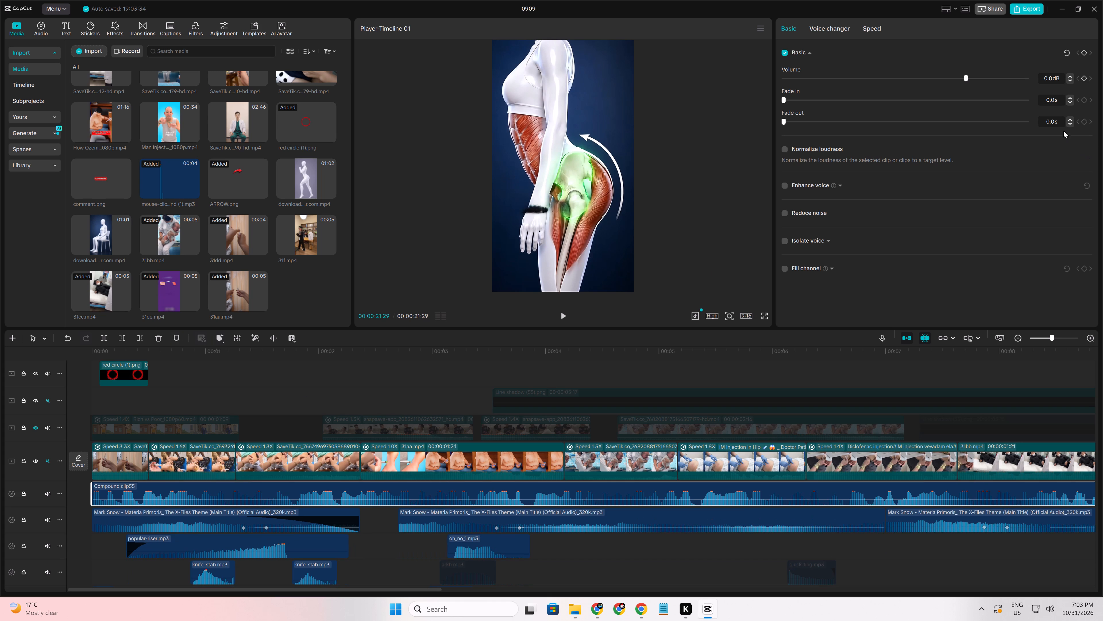
Set the volume of the voice compound clip to 6 dB.
triple_click(1054, 80)
key("6")
key("Return")
key("Return")
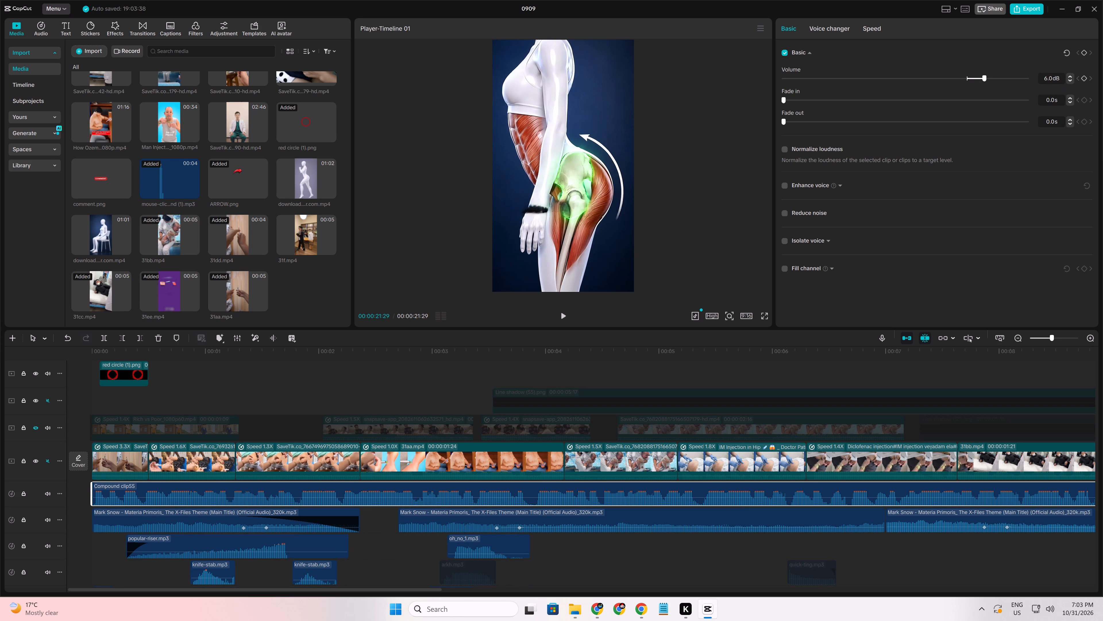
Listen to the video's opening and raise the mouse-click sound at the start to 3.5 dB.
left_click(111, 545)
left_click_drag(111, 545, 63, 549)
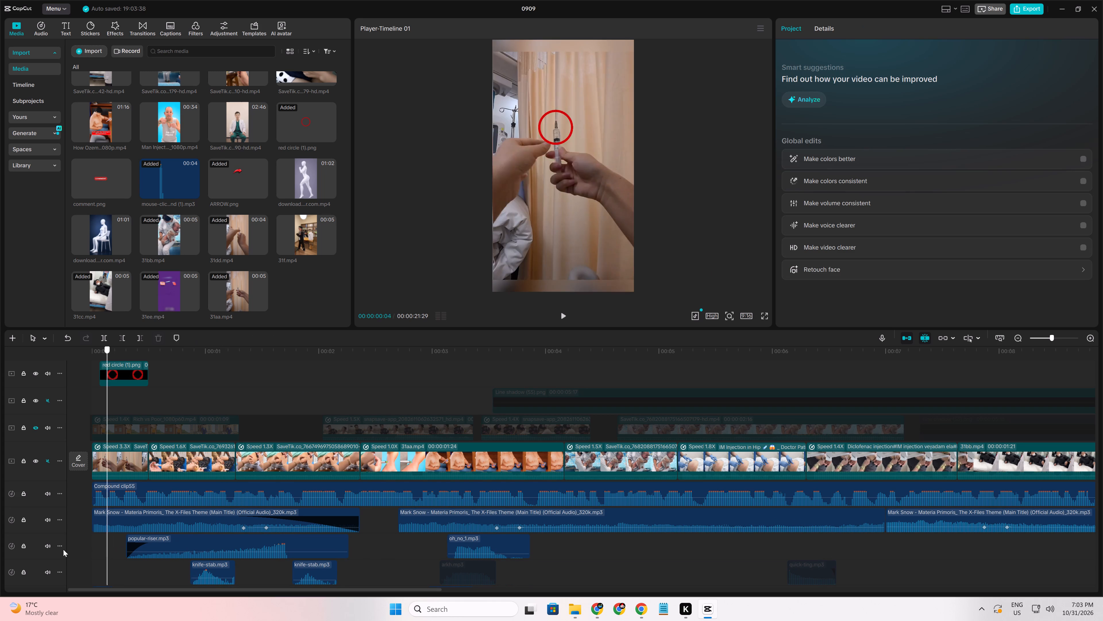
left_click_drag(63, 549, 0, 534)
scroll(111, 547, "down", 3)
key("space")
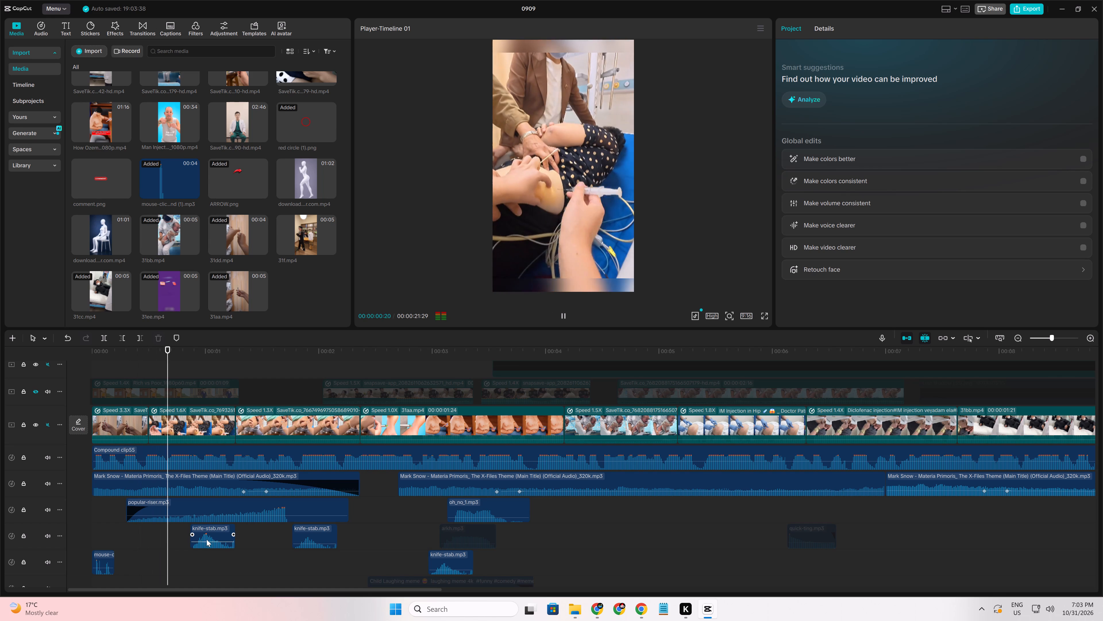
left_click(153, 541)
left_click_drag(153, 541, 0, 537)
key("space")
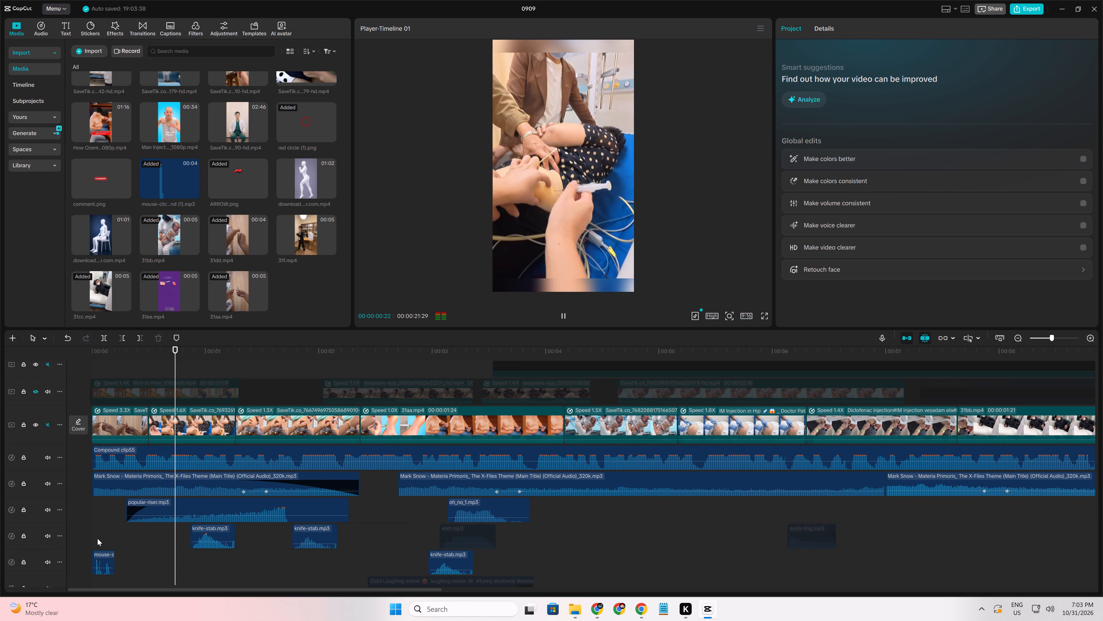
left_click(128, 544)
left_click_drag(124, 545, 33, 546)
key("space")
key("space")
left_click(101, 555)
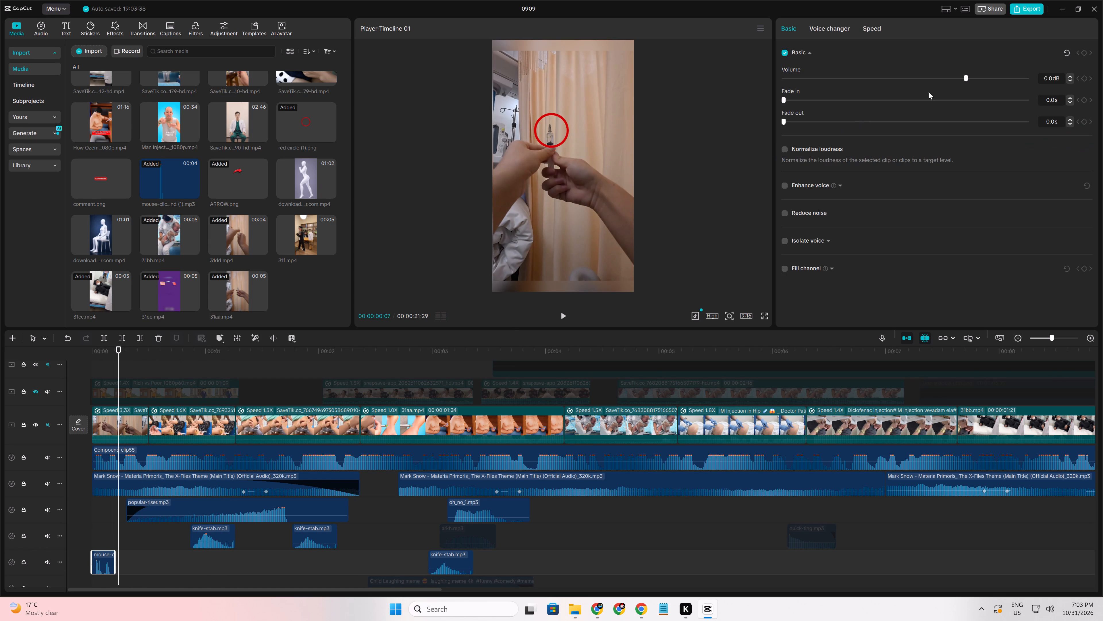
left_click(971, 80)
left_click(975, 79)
Replay the opening and set the mouse-click sound's volume to 0.5 dB.
left_click(169, 547)
left_click_drag(169, 547, 0, 508)
key("space")
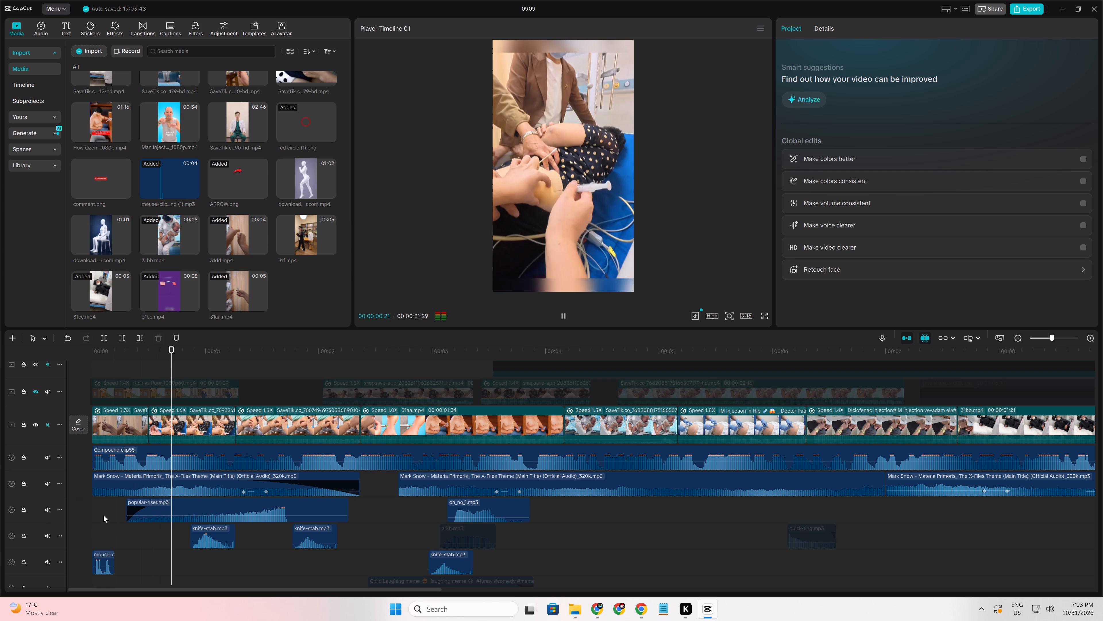
left_click(112, 526)
left_click_drag(112, 526, 0, 518)
key("space")
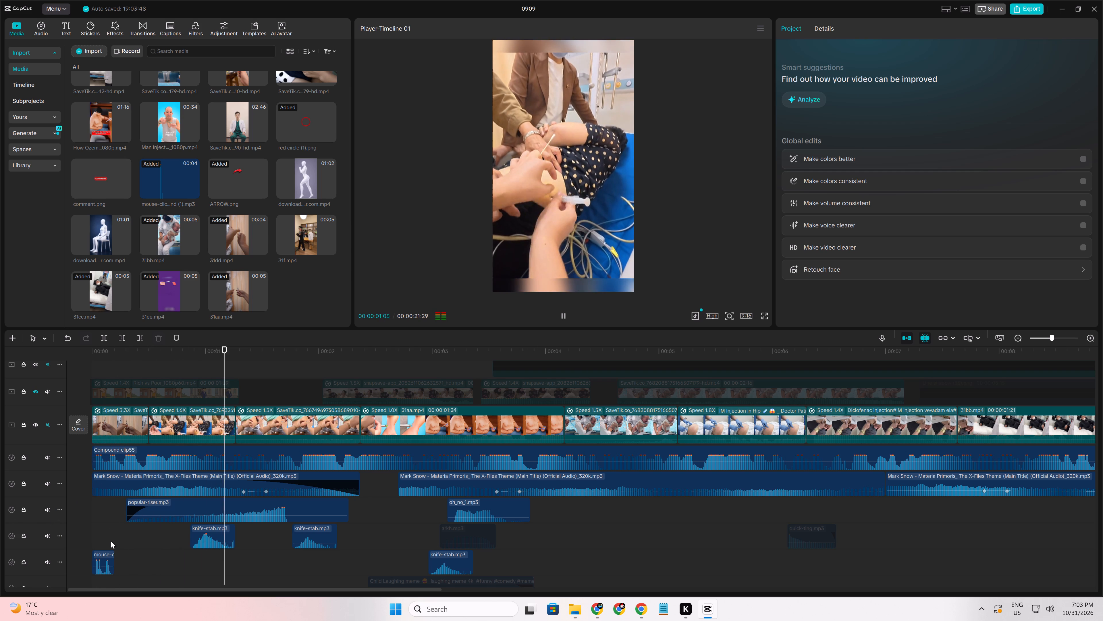
left_click(112, 541)
left_click_drag(112, 541, 39, 544)
key("space")
key("space")
left_click(109, 569)
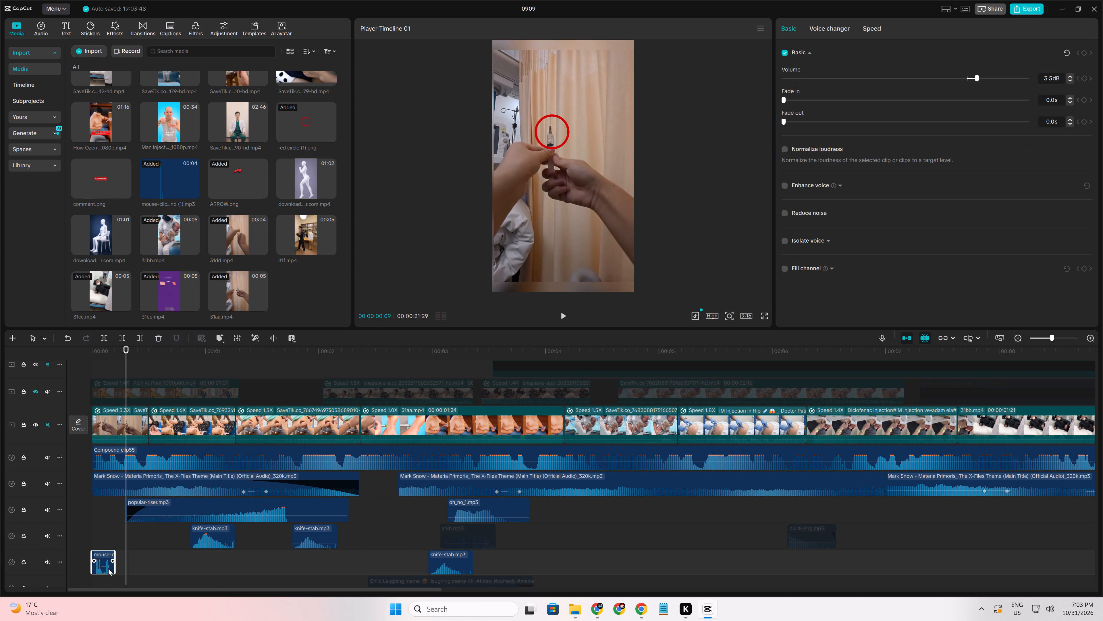
left_click(970, 83)
triple_click(1050, 79)
key("0")
type(".5")
key("Return")
key("Return")
Play the opening to just past the two-second mark to check the sound balance and visuals.
left_click(120, 523)
left_click_drag(120, 523, 34, 530)
key("space")
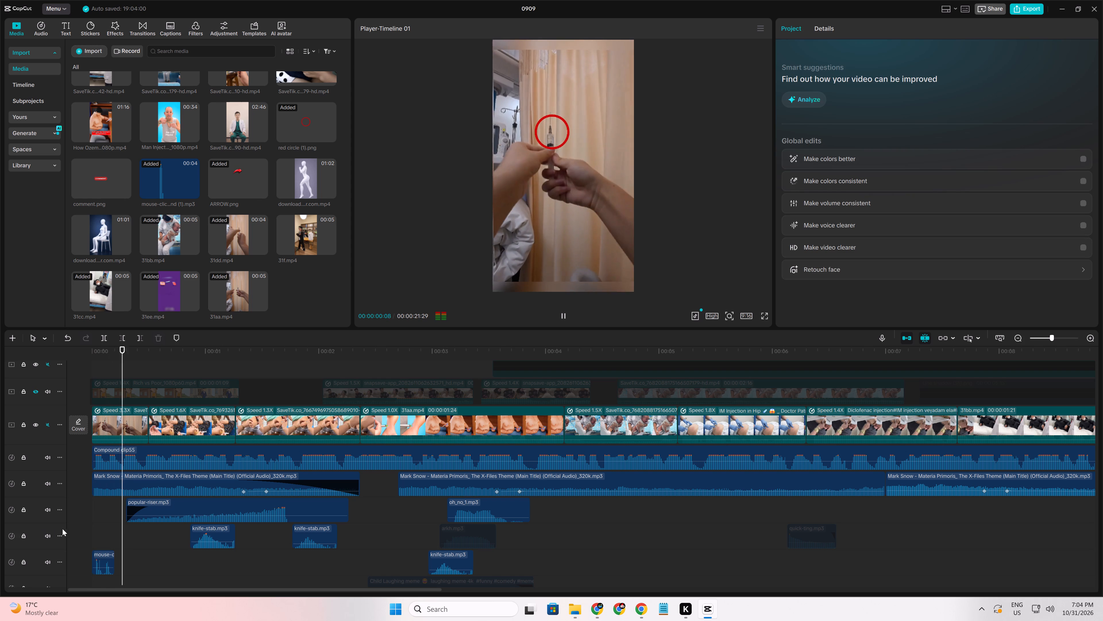
key("space")
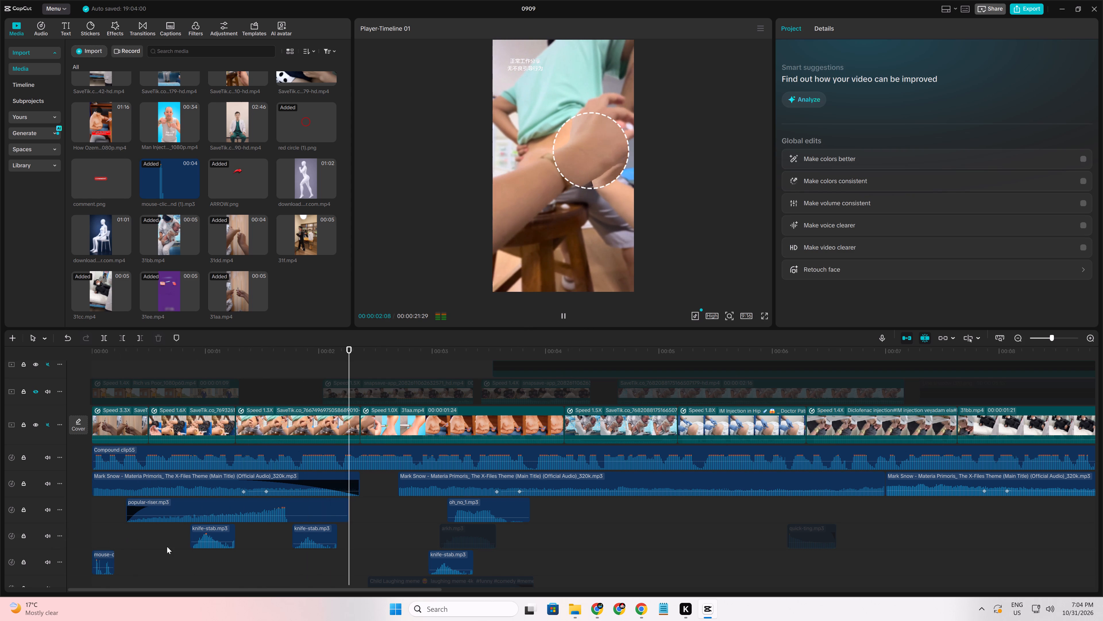
left_click(282, 542)
key("space")
key("space")
Move the disabled red question-mark image on the top overlay track about half a second later.
scroll(282, 542, "up", 6)
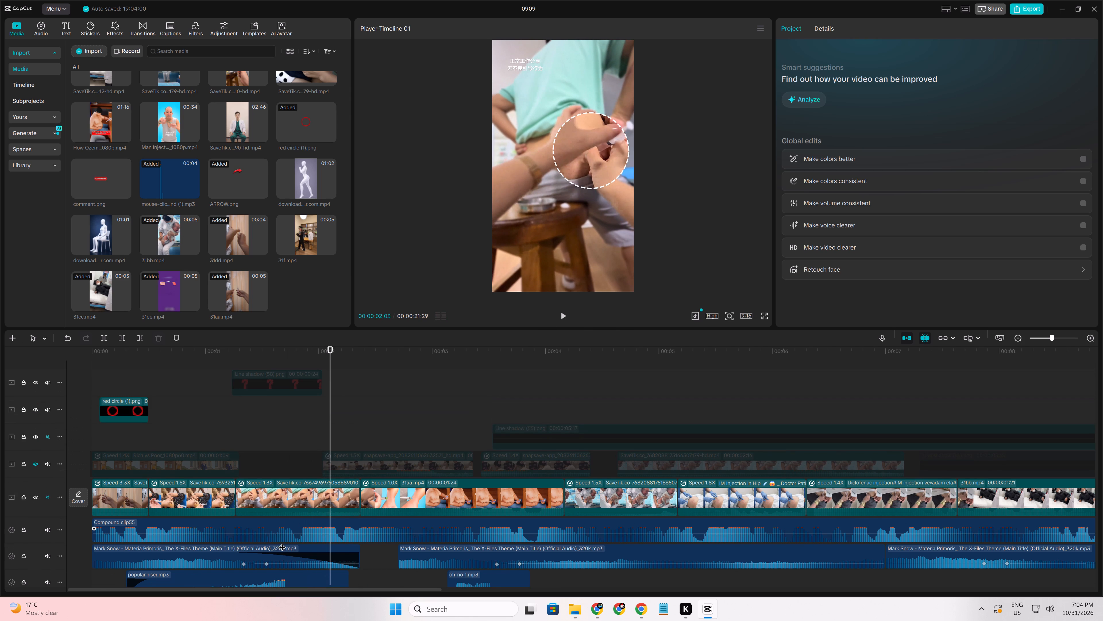
scroll(282, 542, "up", 4)
left_click(272, 399)
left_click_drag(293, 399, 356, 401)
Trim the end of the disabled red question-mark image to the cut where the 31aa.mp4 clip starts, at 00:00:02:11.
left_click(275, 410)
key("space")
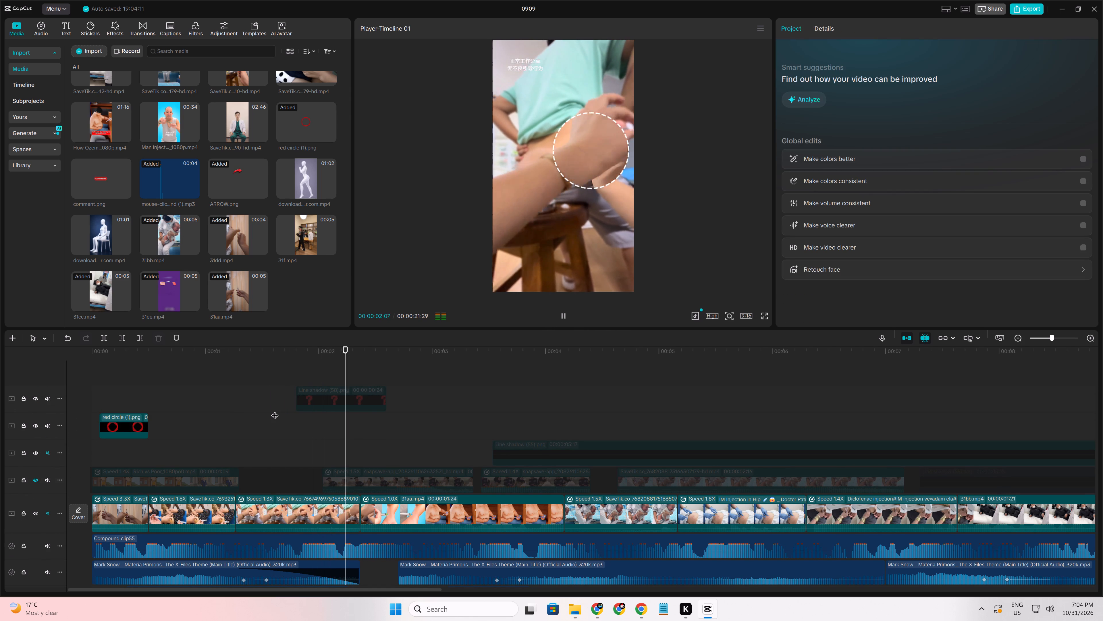
key("space")
left_click(275, 410)
key("space")
key("space")
left_click(332, 431)
left_click_drag(332, 431, 349, 435)
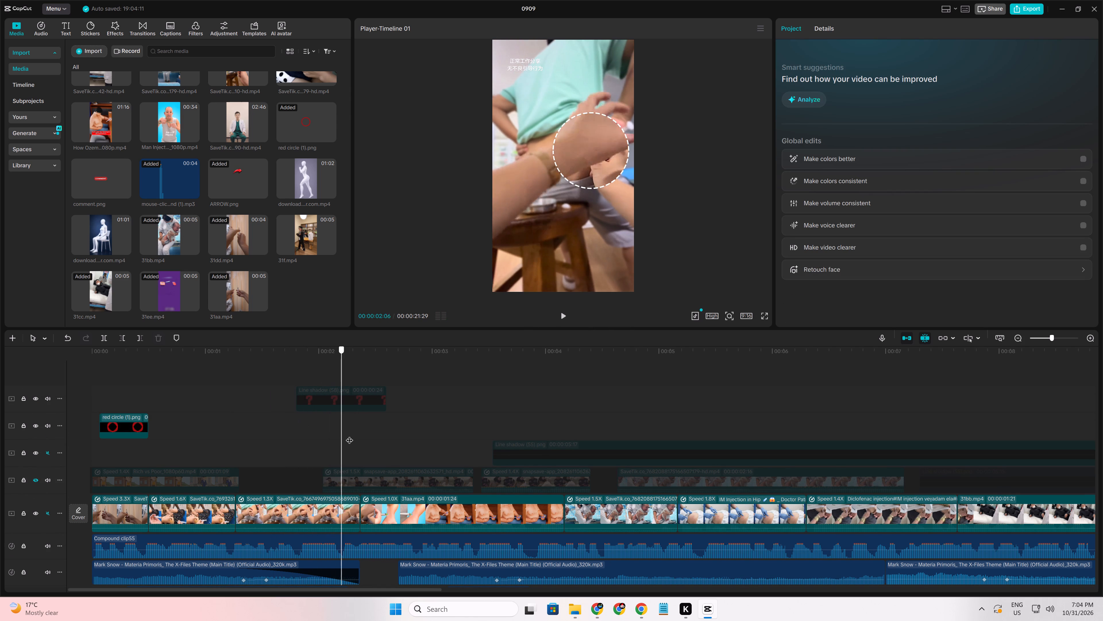
left_click_drag(349, 435, 358, 437)
left_click(366, 400)
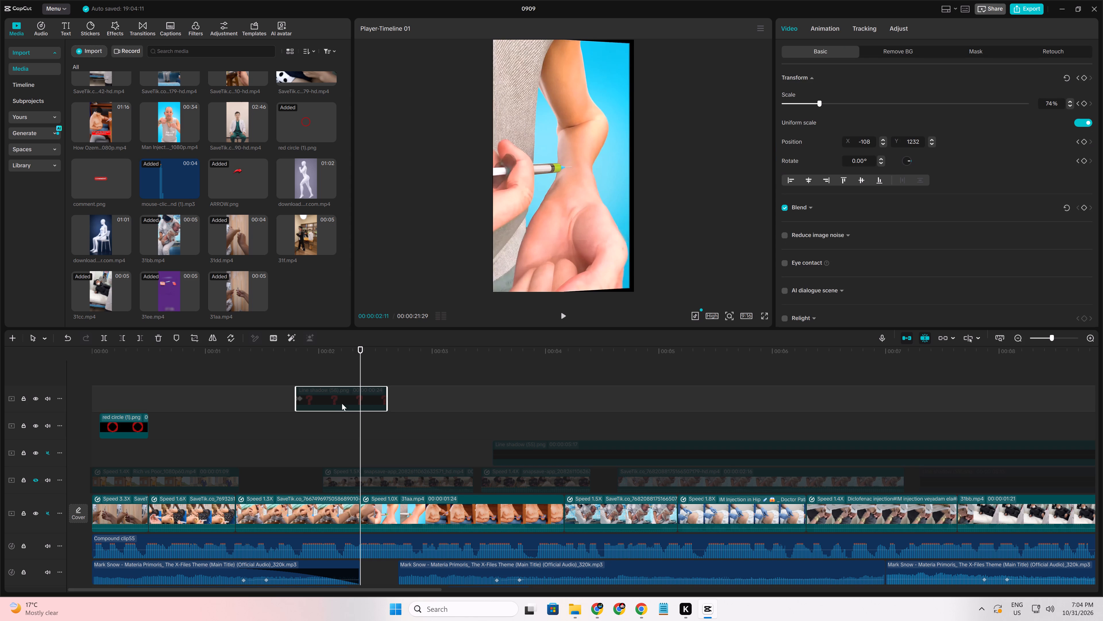
key("w")
Activate the disabled red question-mark image on the top overlay track.
right_click(319, 401)
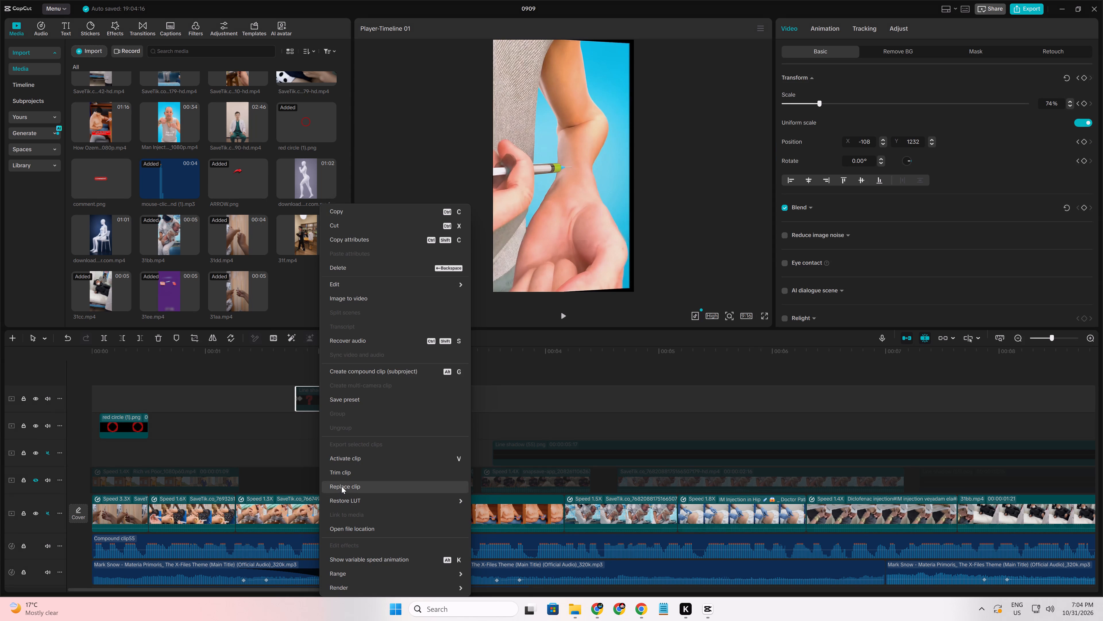
left_click(341, 462)
Replay the section around the two-second mark several times to check the question mark's timing and appearance.
left_click(279, 436)
key("space")
double_click(279, 436)
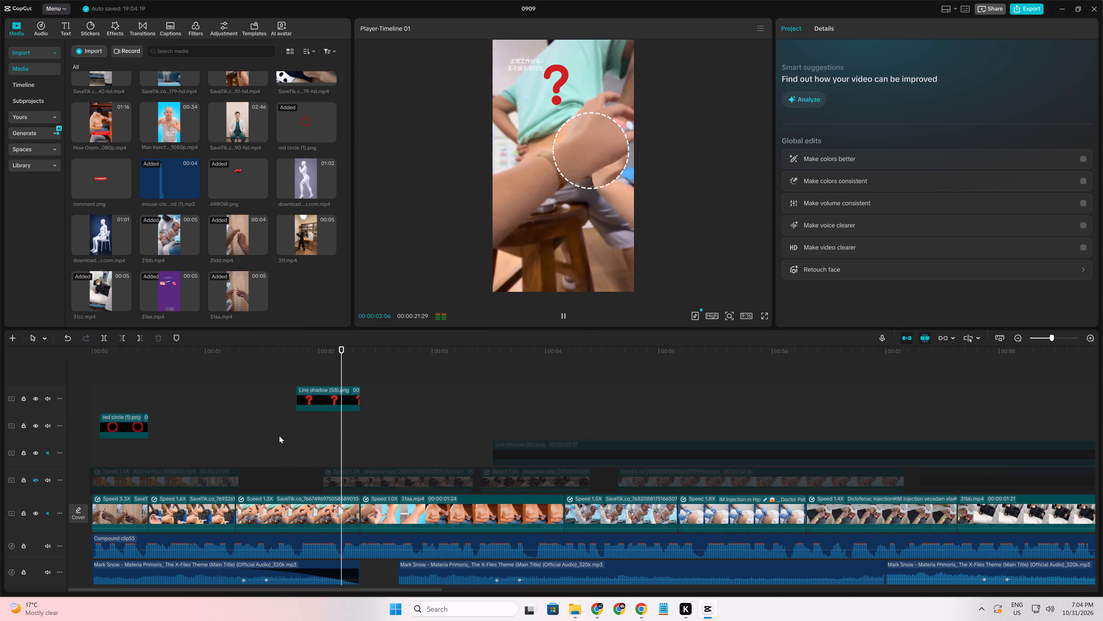
key("space")
key("space")
left_click(279, 436)
key("space")
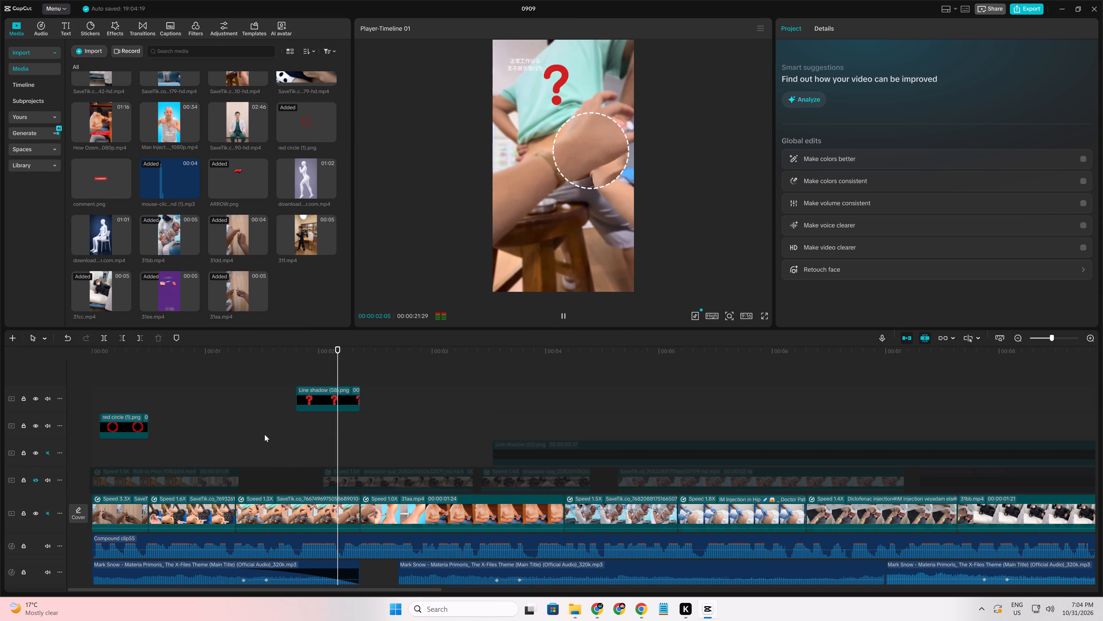
left_click(264, 434)
key("space")
left_click(264, 434)
key("space")
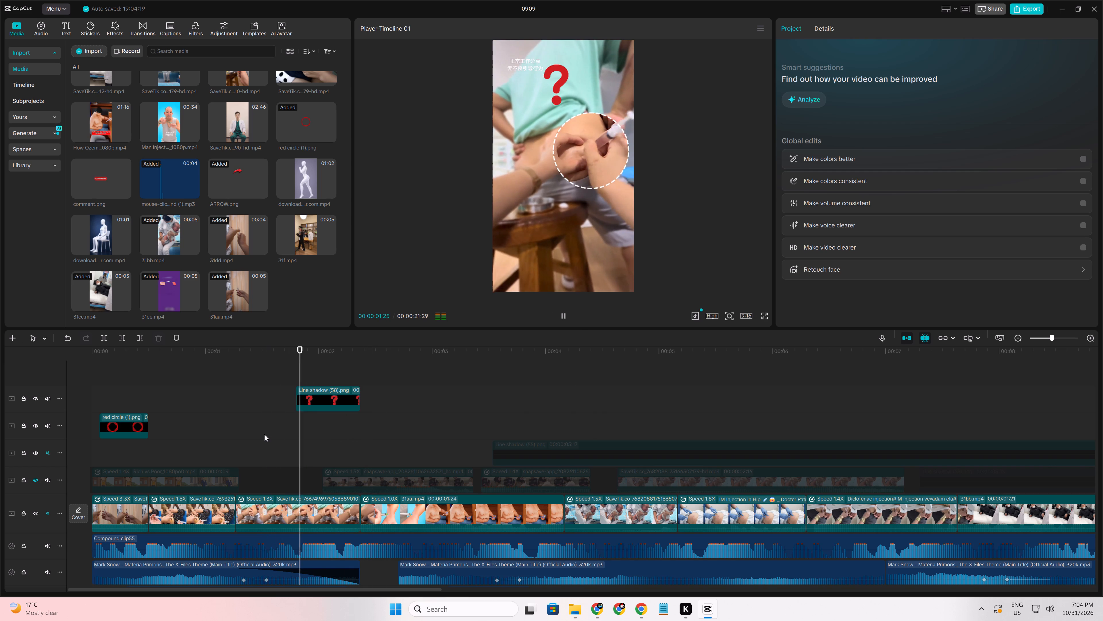
left_click(185, 434)
key("space")
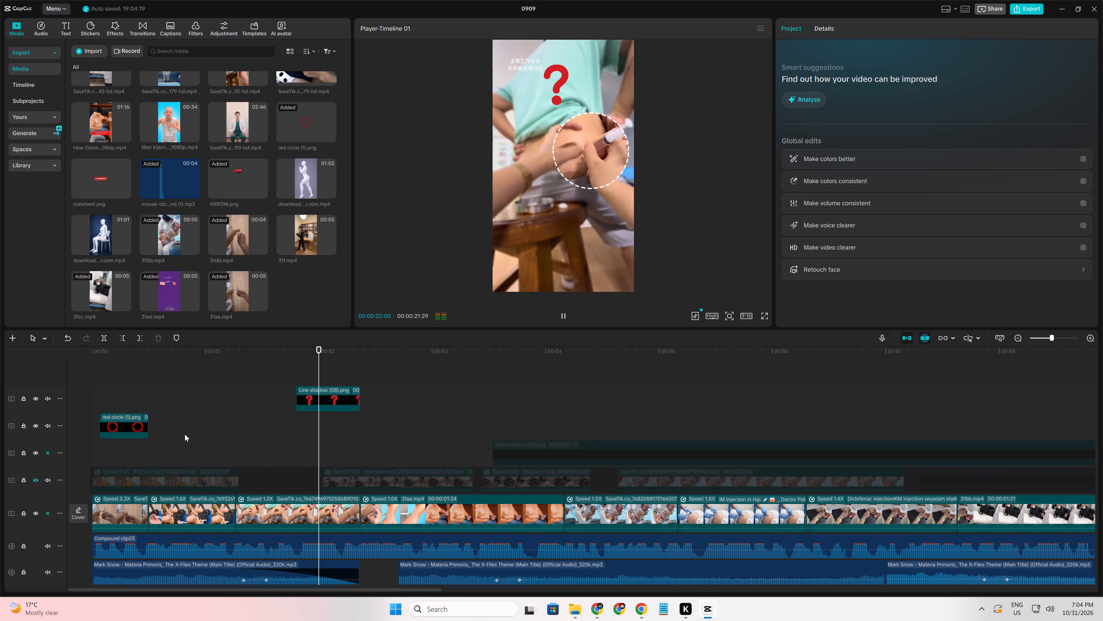
key("space")
left_click(275, 439)
key("space")
key("space")
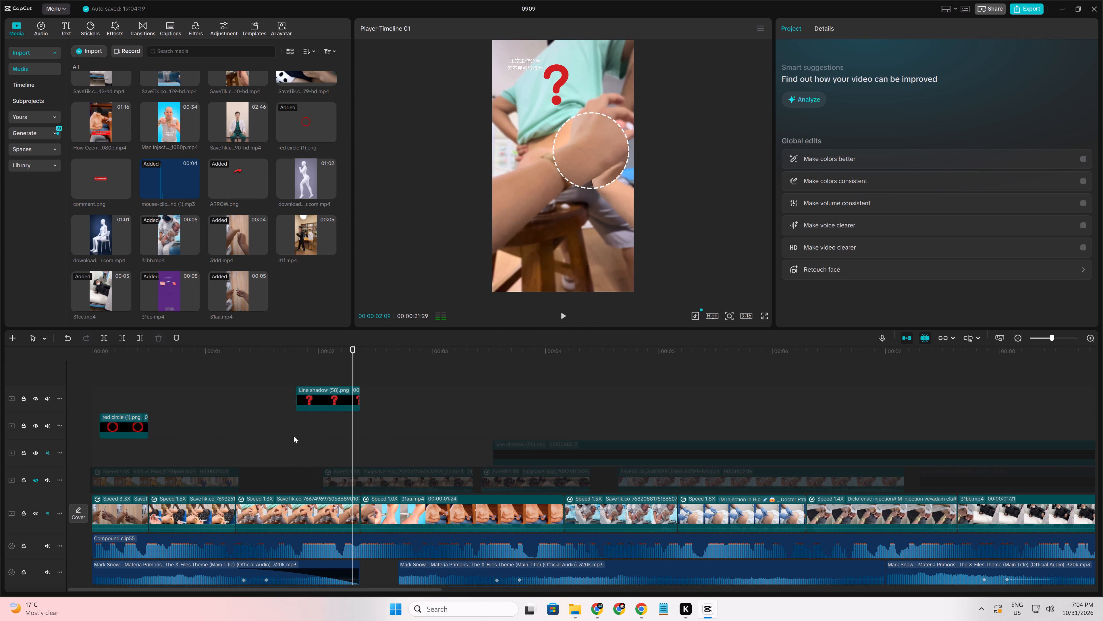
Reposition the question mark at both of its opening keyframes, lowering and centring it, with the second at about X 0, Y 1209.
left_click(301, 432)
left_click_drag(301, 432, 294, 432)
left_click(316, 389)
scroll(317, 397, "up", 20, "ctrl")
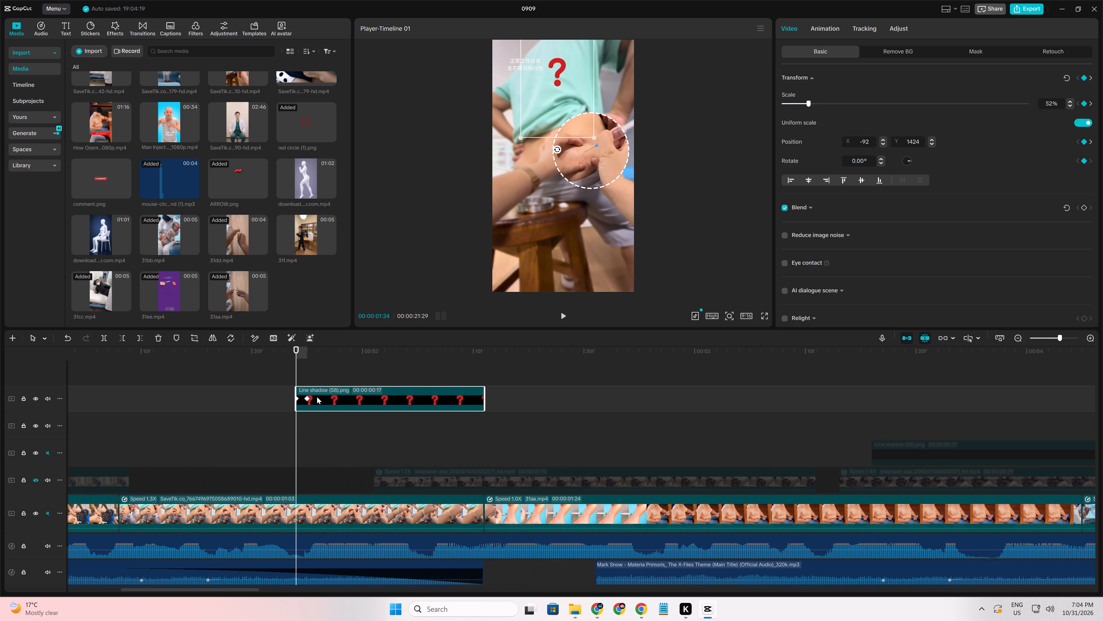
key("Down")
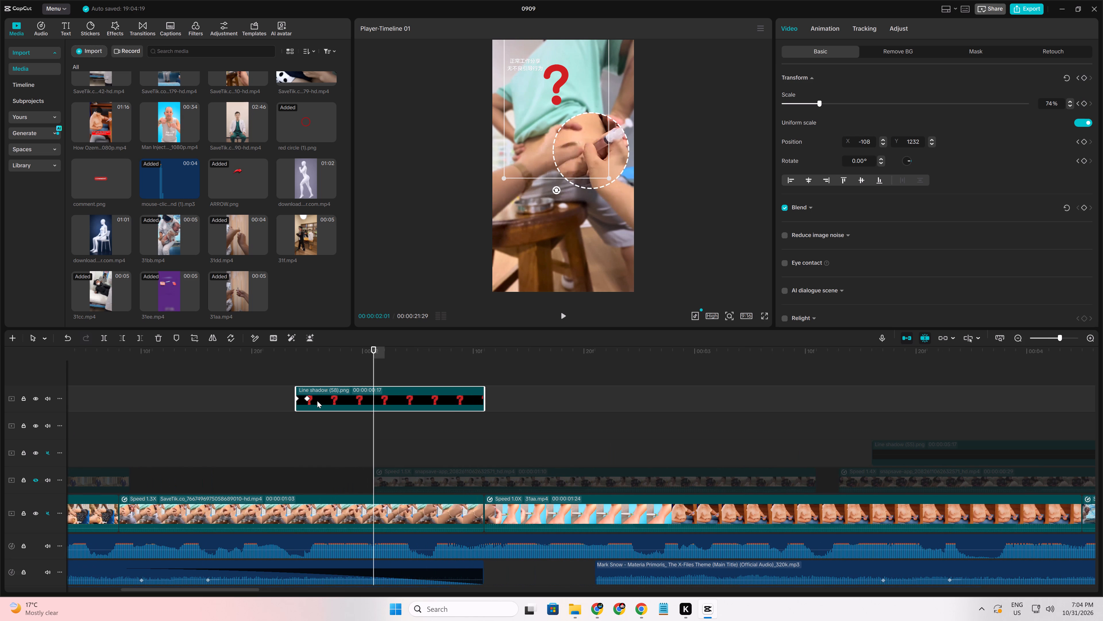
left_click(274, 411)
left_click_drag(274, 411, 293, 414)
left_click(319, 405)
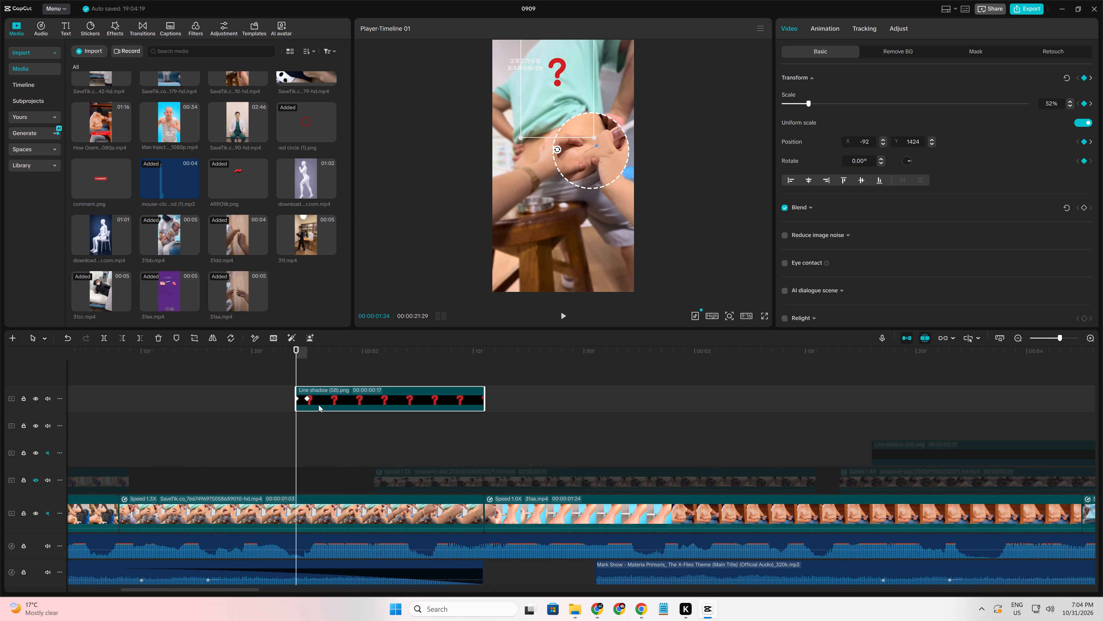
key("Right")
key("Left")
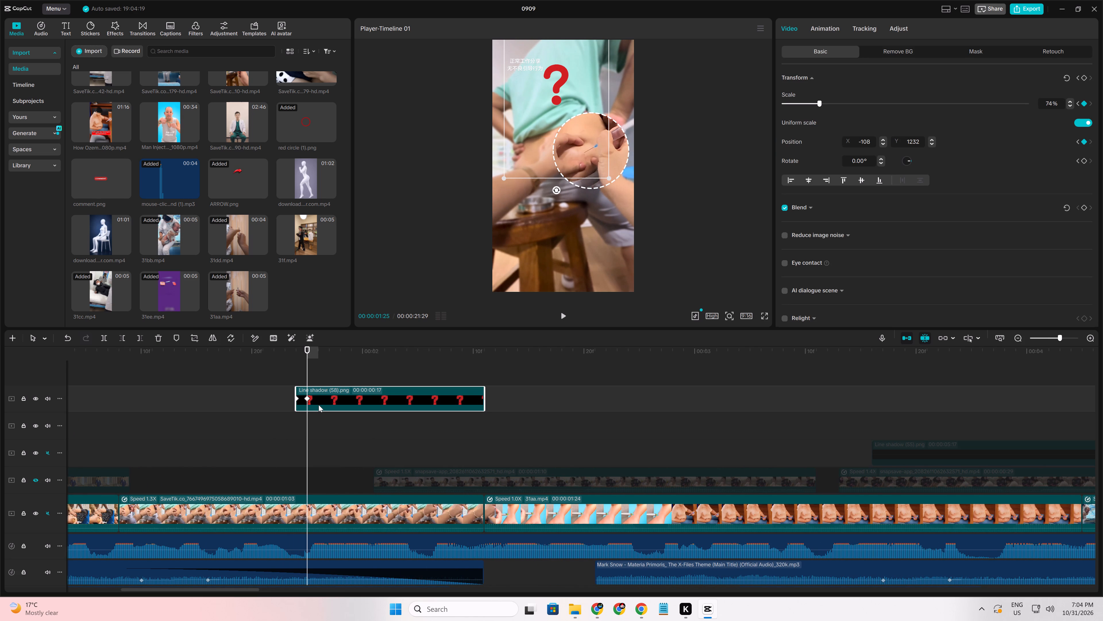
left_click_drag(573, 80, 570, 96)
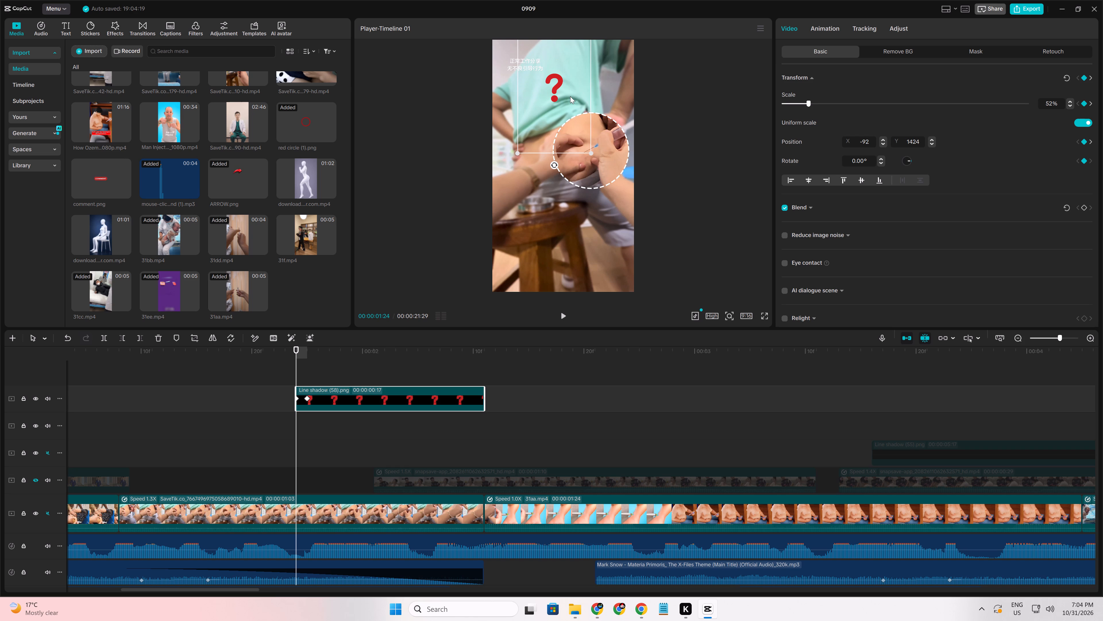
left_click_drag(570, 96, 580, 97)
key("Right")
left_click_drag(574, 98, 581, 100)
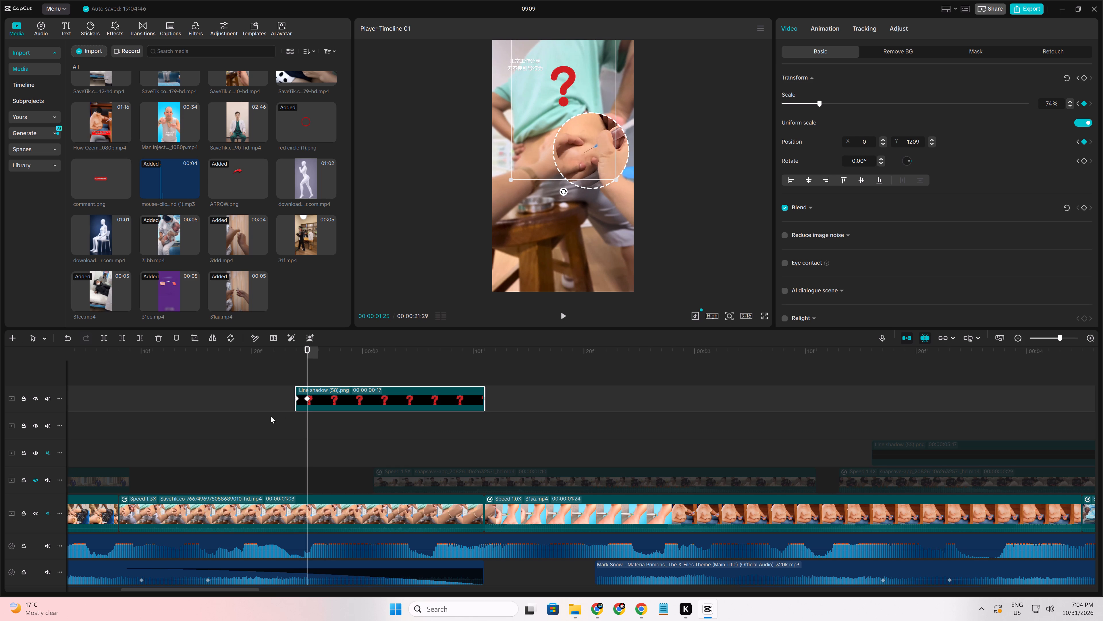
Replay the question mark's entrance and look over the sound effects on the audio tracks around it.
left_click(267, 417)
key("space")
left_click(277, 418)
key("space")
key("space")
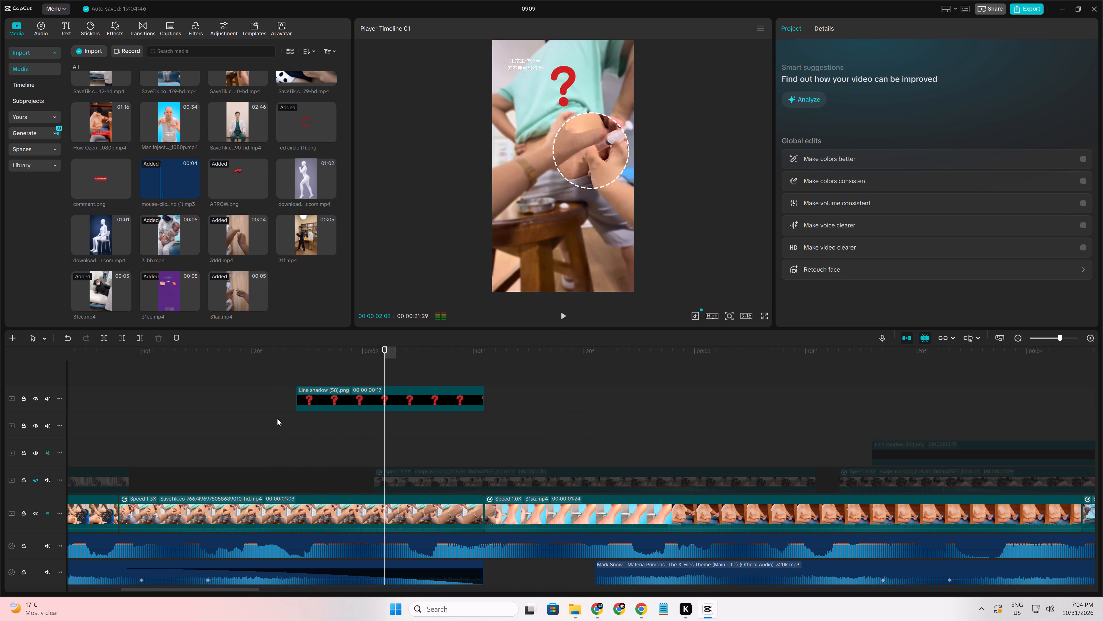
left_click(277, 418)
left_click_drag(277, 418, 293, 420)
scroll(340, 481, "down", 7)
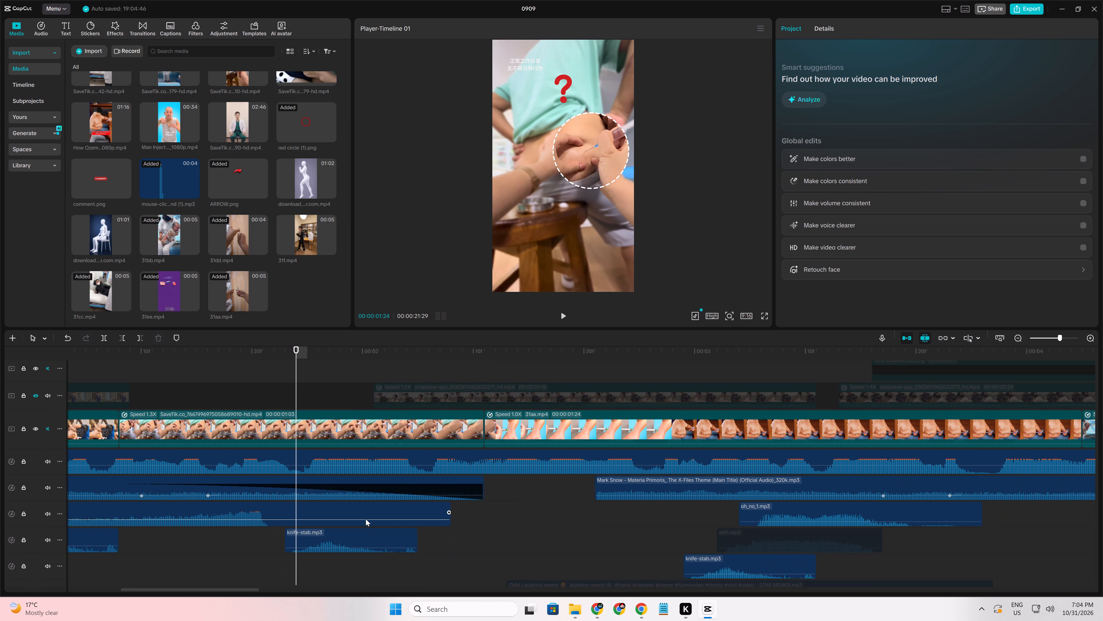
scroll(366, 519, "down", 5, "ctrl")
scroll(366, 519, "down", 12)
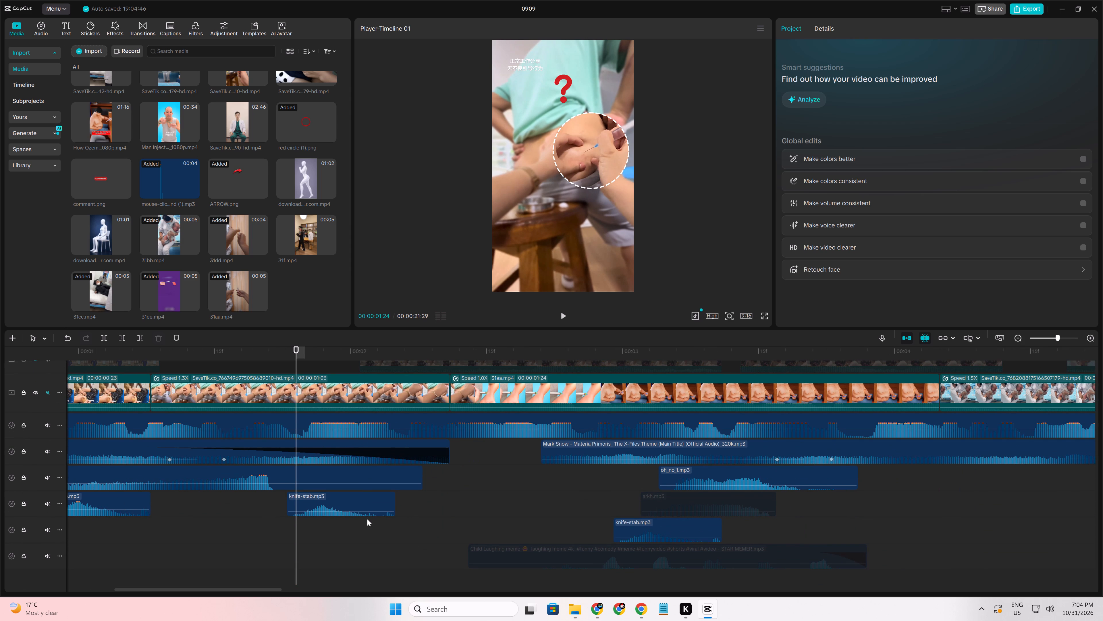
scroll(367, 519, "down", 4, "ctrl")
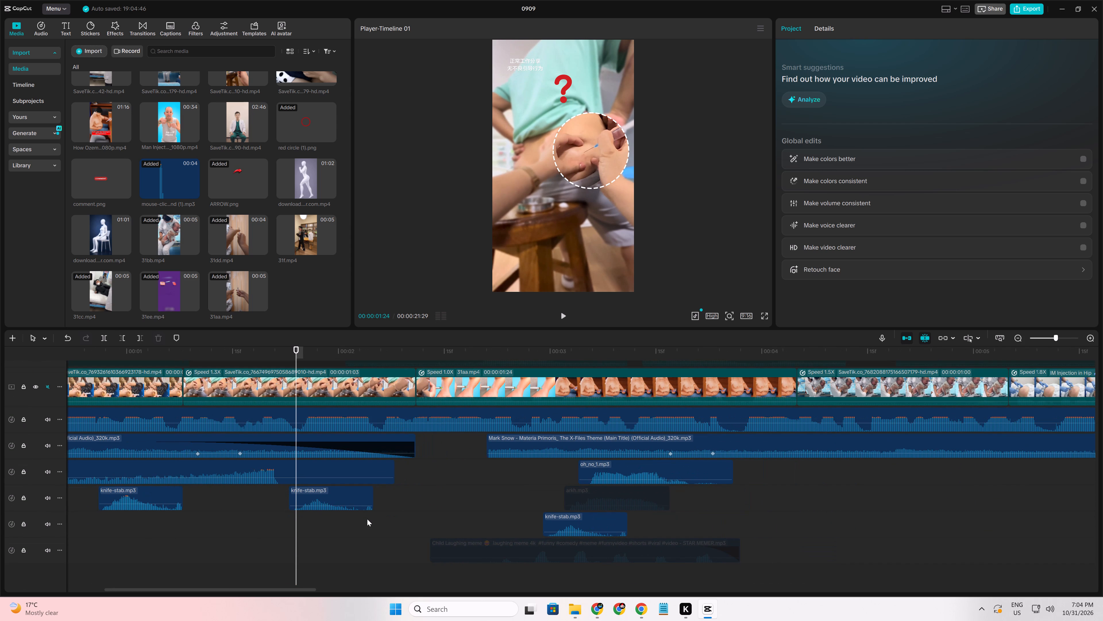
scroll(367, 519, "down", 7)
scroll(367, 519, "down", 2, "ctrl")
scroll(367, 519, "down", 4)
scroll(367, 519, "up", 2)
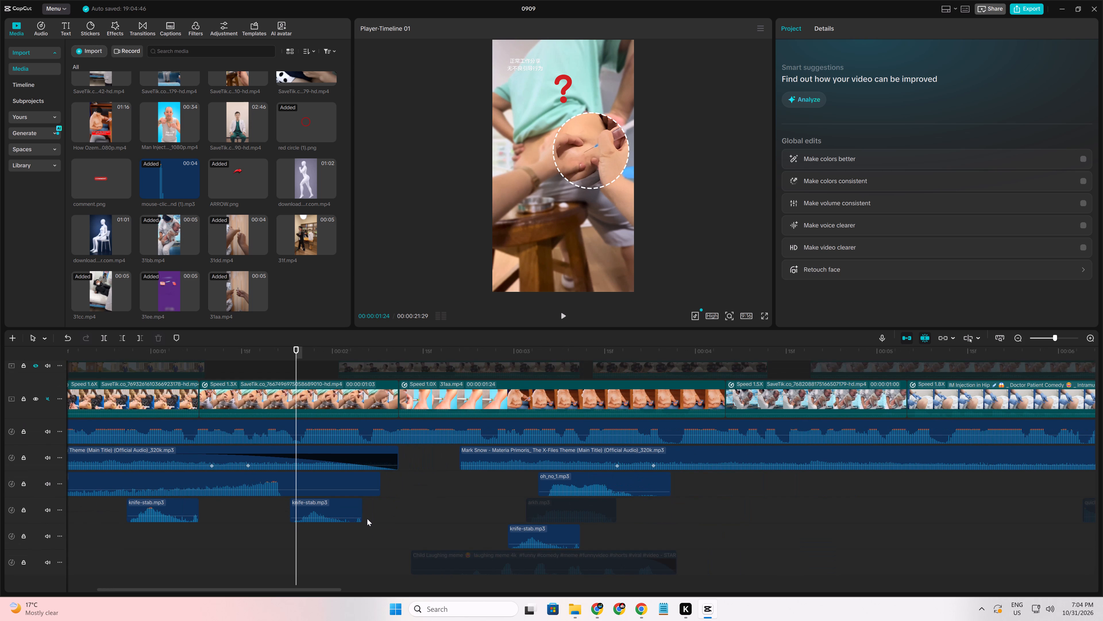
scroll(367, 519, "up", 11)
left_click(258, 440)
key("space")
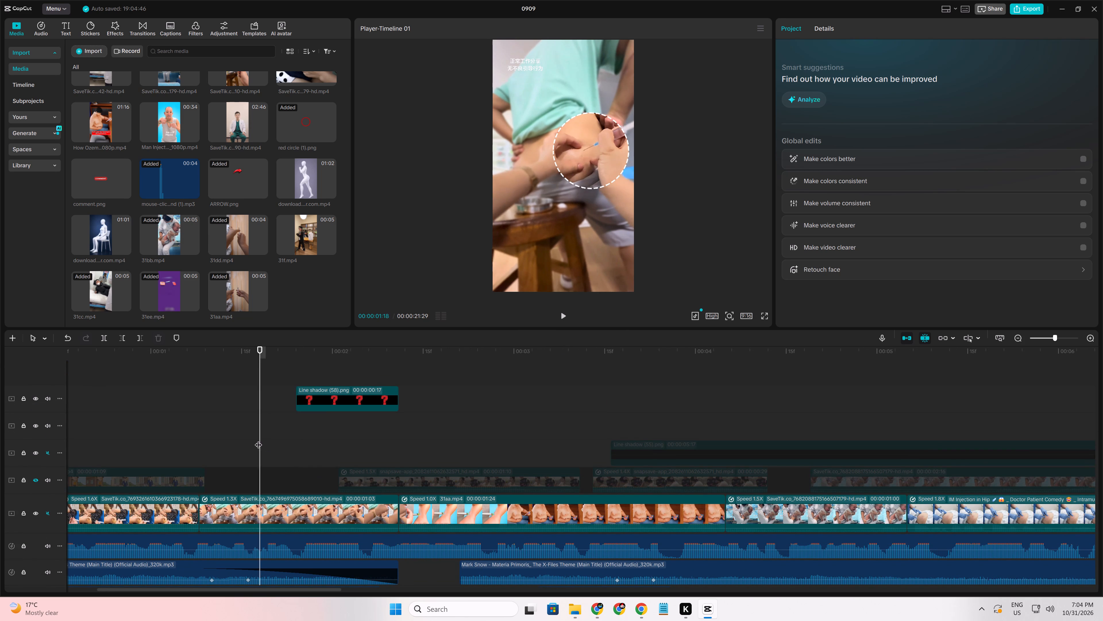
Move the disabled quick-ting sound from about the six-second mark to beneath the second knife-stab sound and activate it.
left_click(284, 439)
left_click_drag(284, 439, 294, 439)
scroll(295, 441, "down", 7)
scroll(323, 537, "down", 3)
scroll(320, 542, "down", 2, "ctrl")
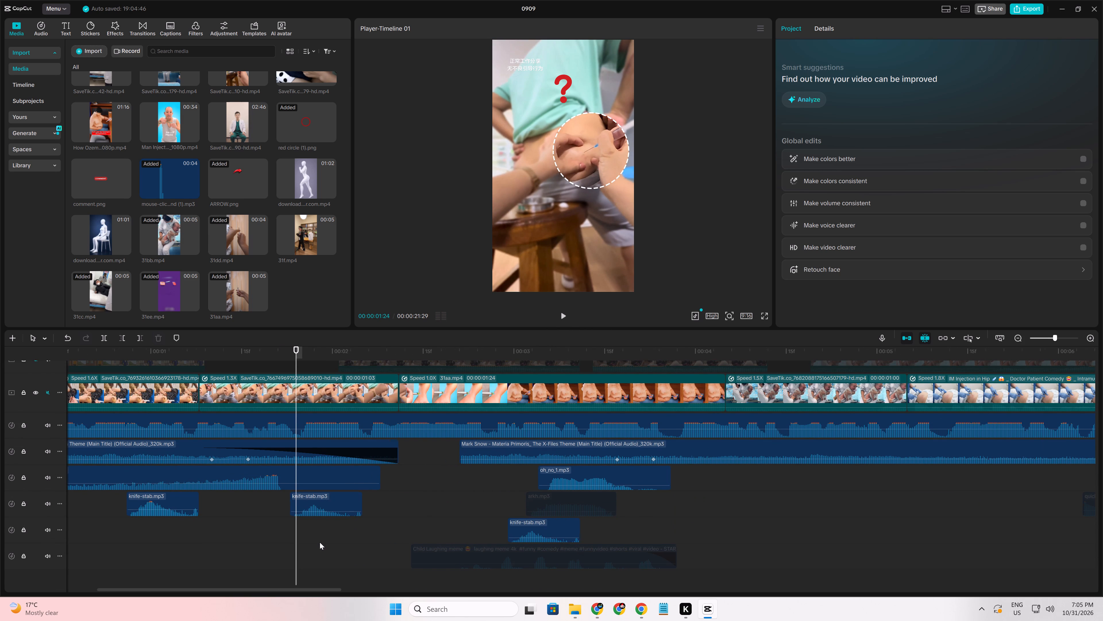
scroll(320, 542, "down", 7, "ctrl")
scroll(320, 542, "down", 7)
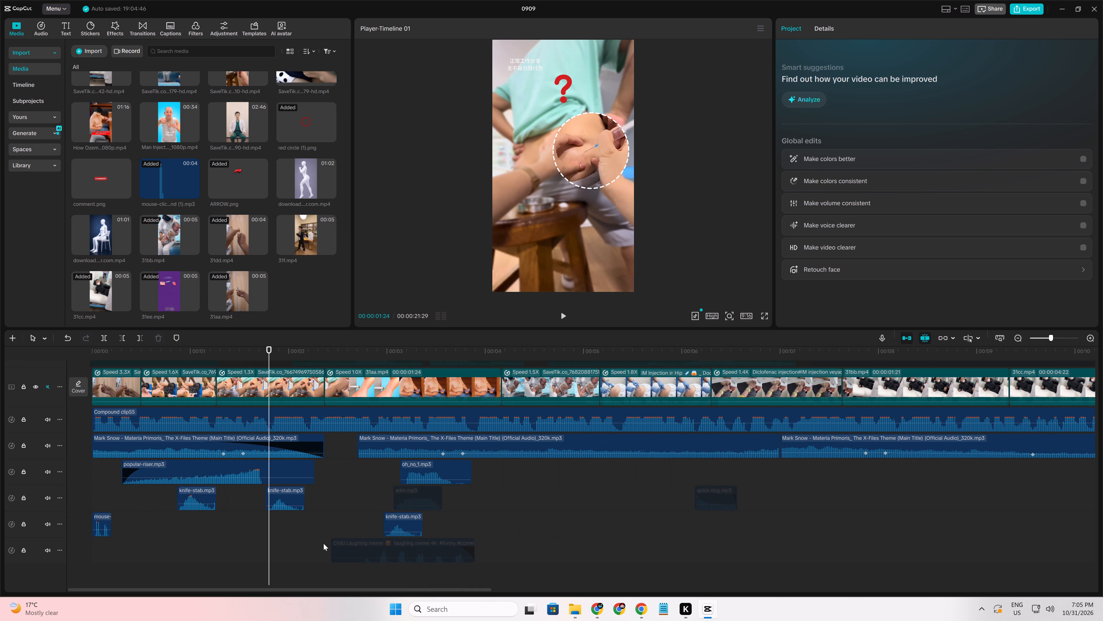
left_click_drag(715, 492, 410, 492)
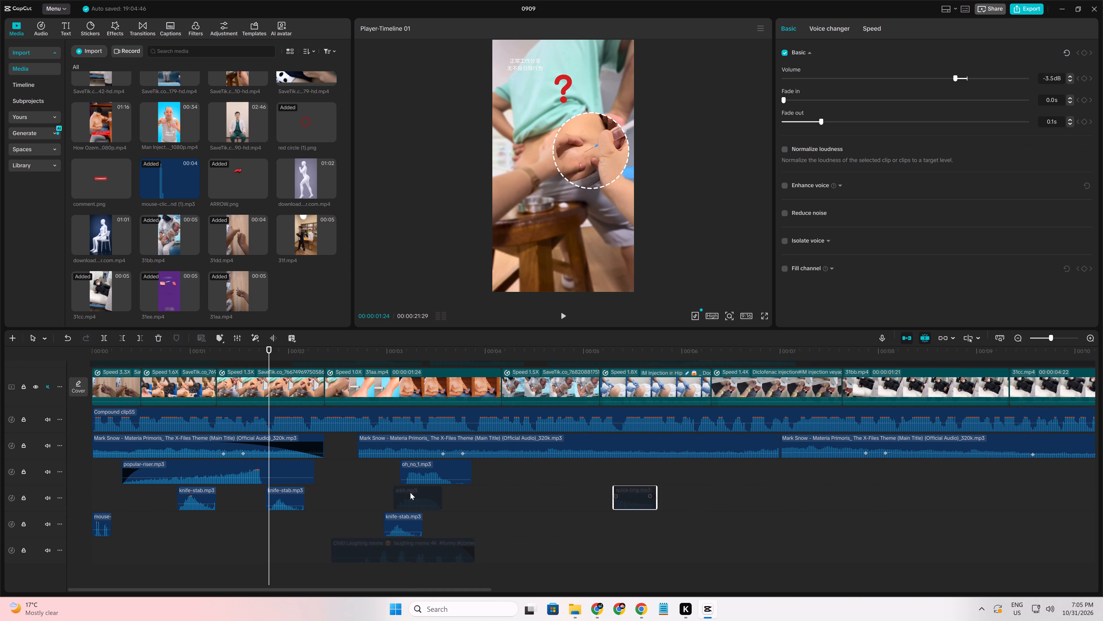
left_click_drag(410, 492, 281, 524)
right_click(281, 524)
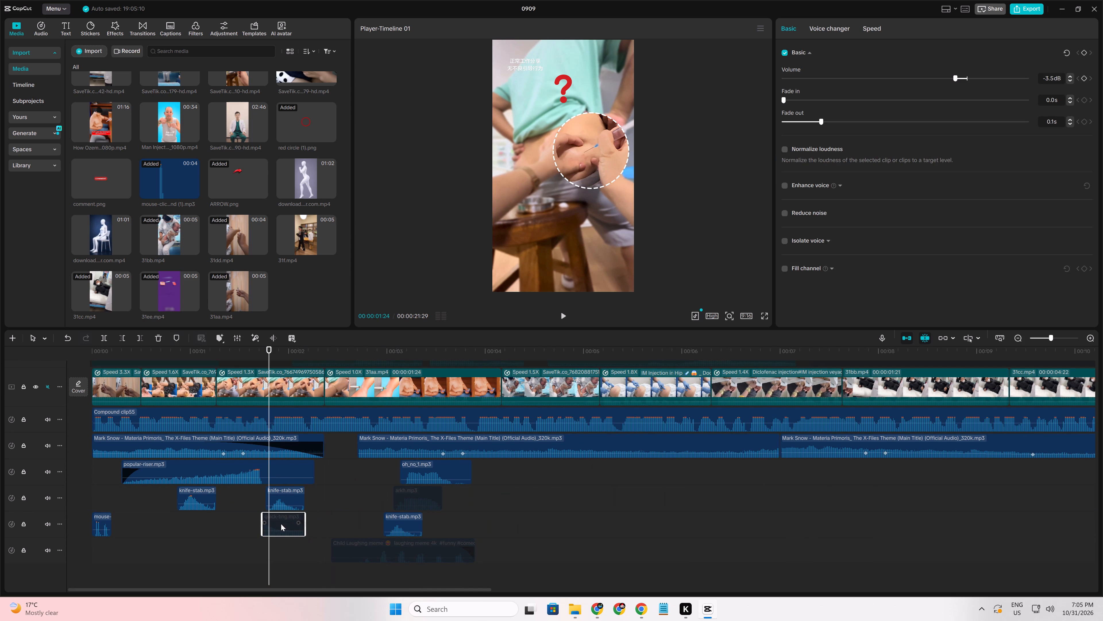
left_click(308, 541)
Listen to the quick-ting sound's placement and shift it slightly later to start with the question mark at 00:00:01:24.
left_click(250, 547)
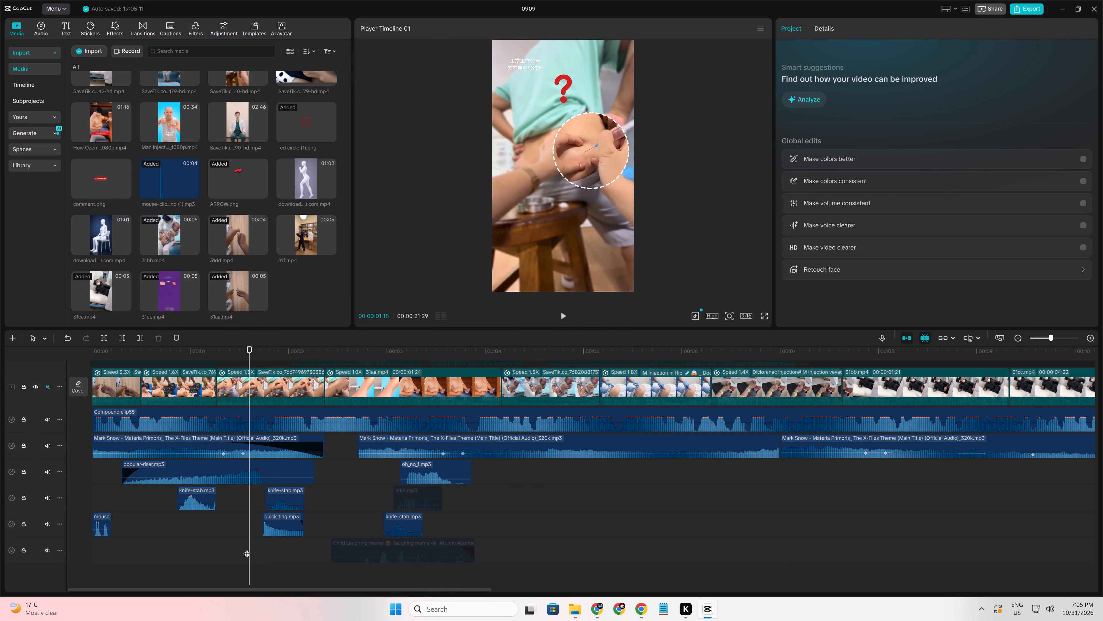
key("space")
left_click(247, 549)
key("space")
left_click(247, 549)
left_click_drag(247, 549, 263, 551)
scroll(263, 551, "up", 4)
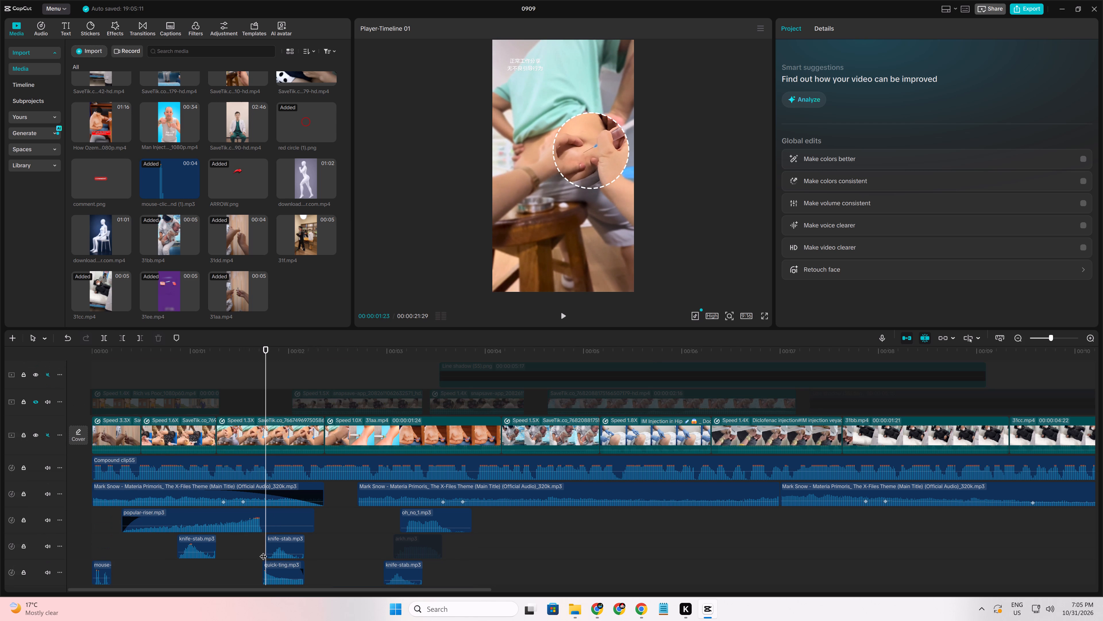
key("Right")
left_click_drag(275, 566, 281, 567)
Replay the question mark's entrance several times to judge how the quick-ting sound fits.
left_click(257, 571)
key("space")
left_click(249, 573)
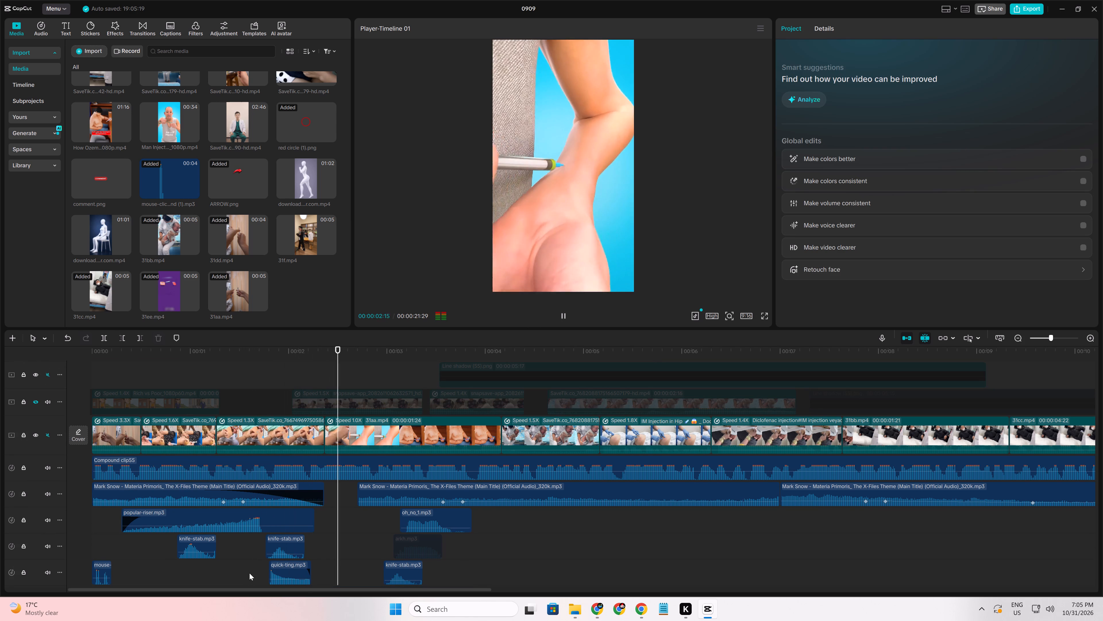
key("space")
left_click(235, 575)
key("space")
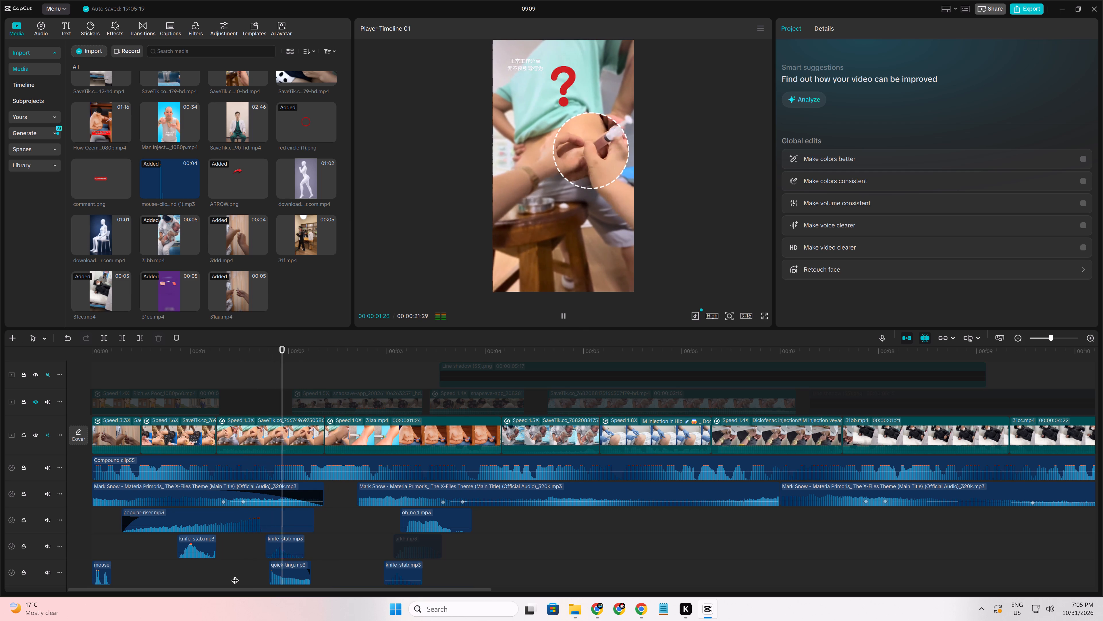
left_click(204, 583)
key("space")
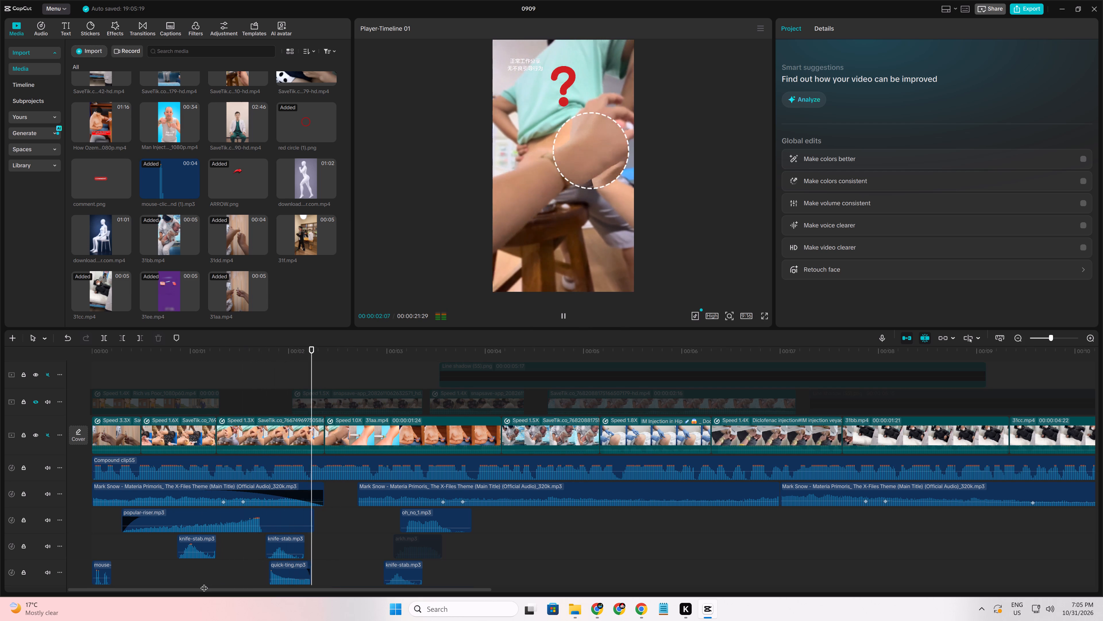
left_click(242, 575)
key("space")
key("space")
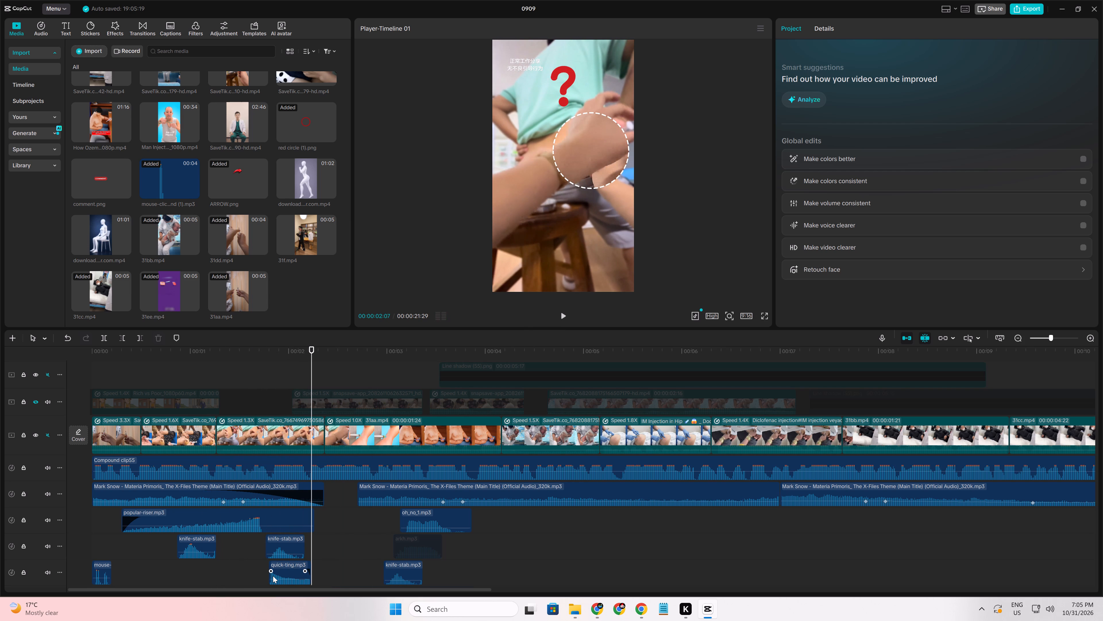
Deactivate the quick-ting sound beneath the second knife-stab sound.
right_click(273, 576)
left_click(295, 545)
Play from just before the question mark to past the four-second mark to check the sound with quick-ting disabled.
left_click(250, 551)
key("space")
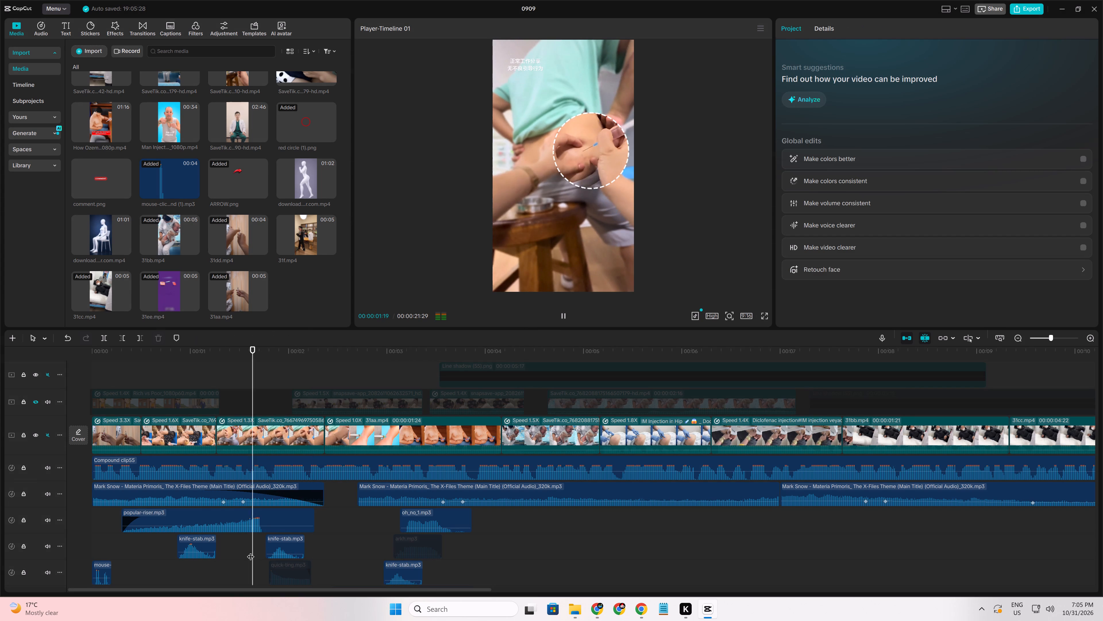
key("space")
key("space")
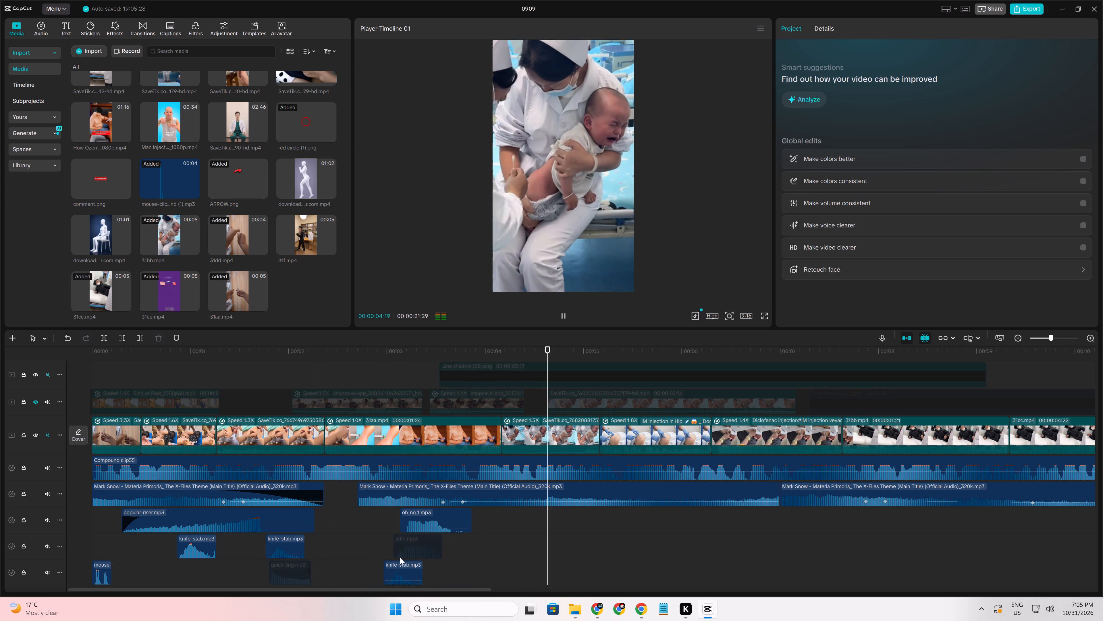
scroll(441, 562, "down", 3, "ctrl")
scroll(298, 561, "down", 1)
left_click(288, 558)
left_click_drag(288, 558, 39, 557)
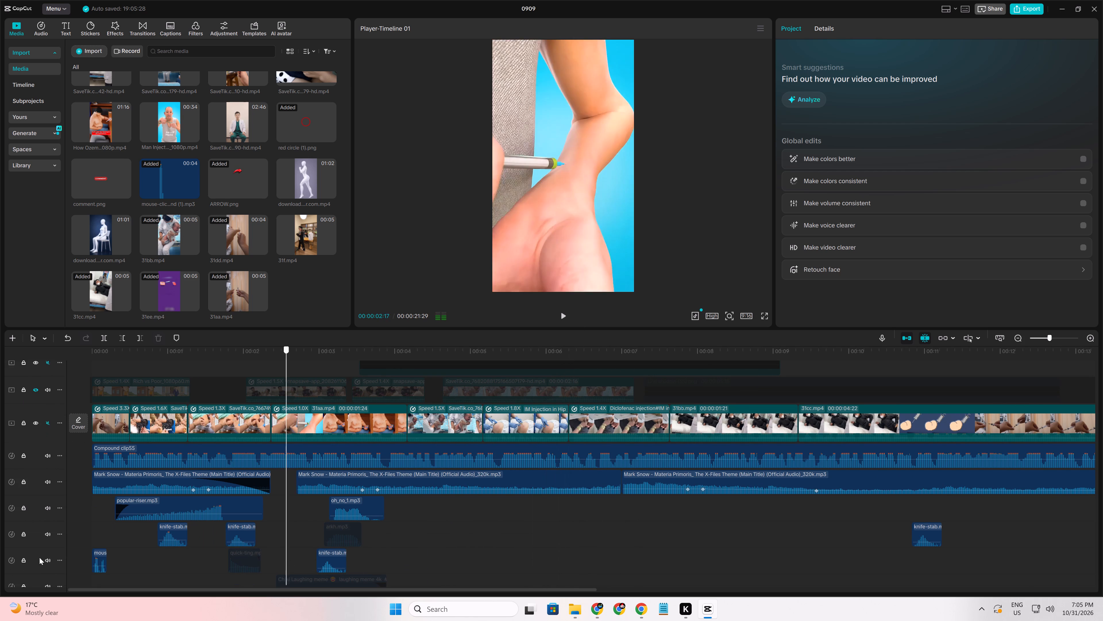
Replay the opening from the start to past the four-second mark to check the sound effects and music together.
left_click_drag(39, 557, 0, 557)
key("space")
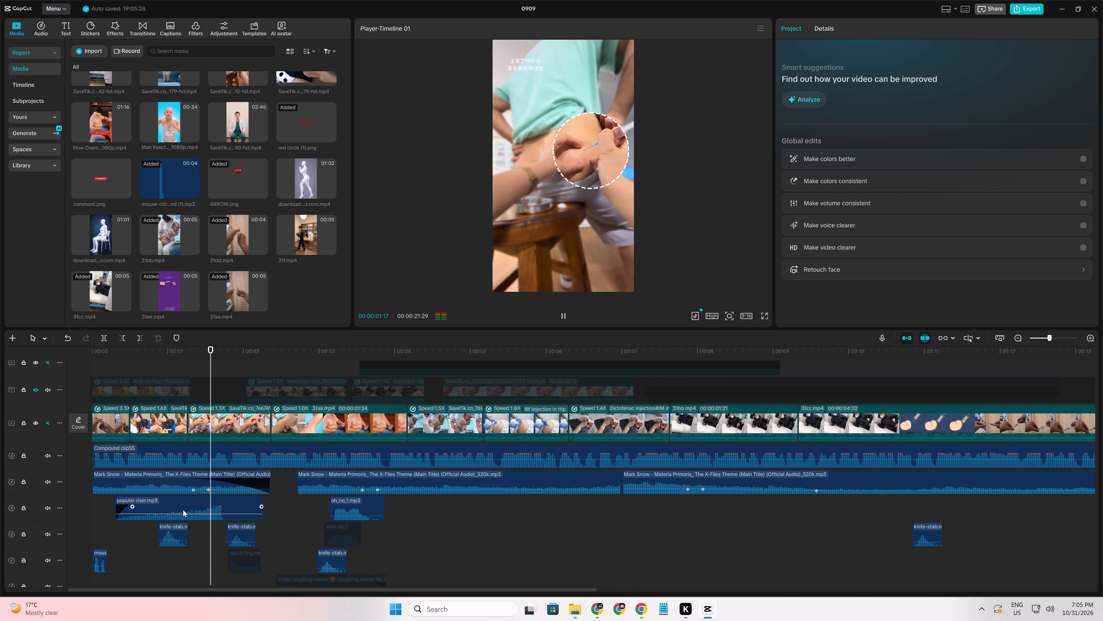
left_click(197, 536)
left_click_drag(197, 536, 76, 534)
key("space")
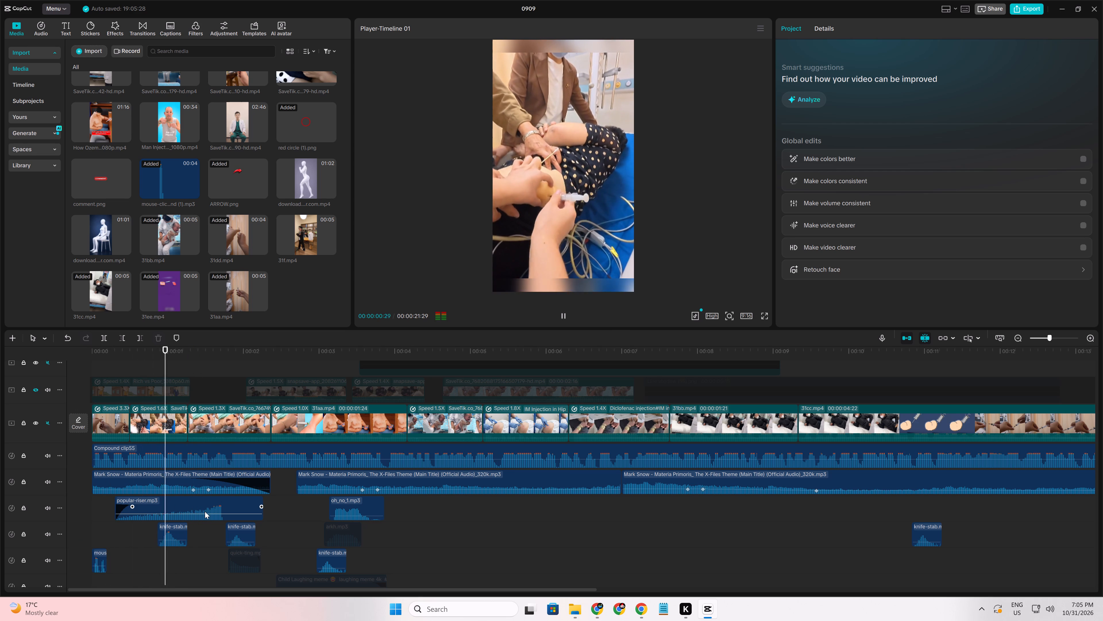
key("space")
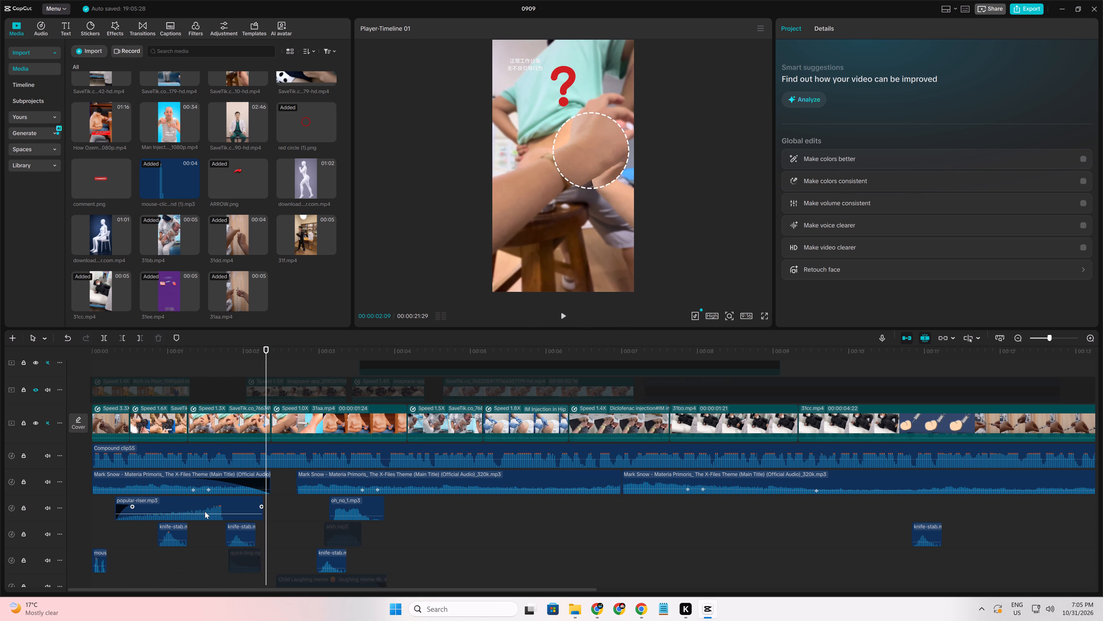
key("space")
key("space")
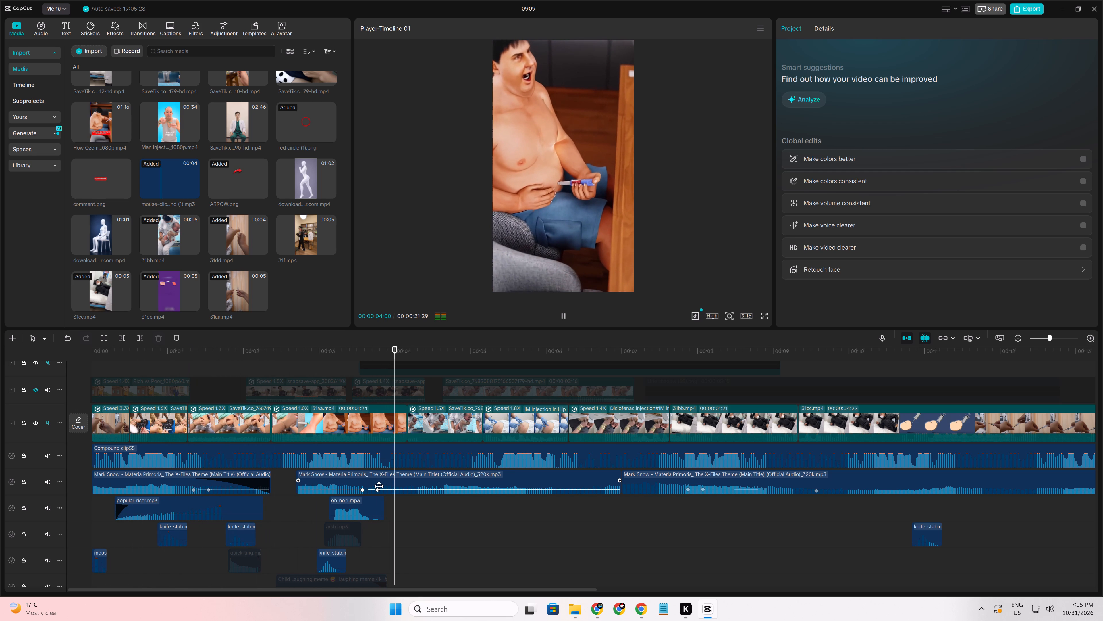
key("space")
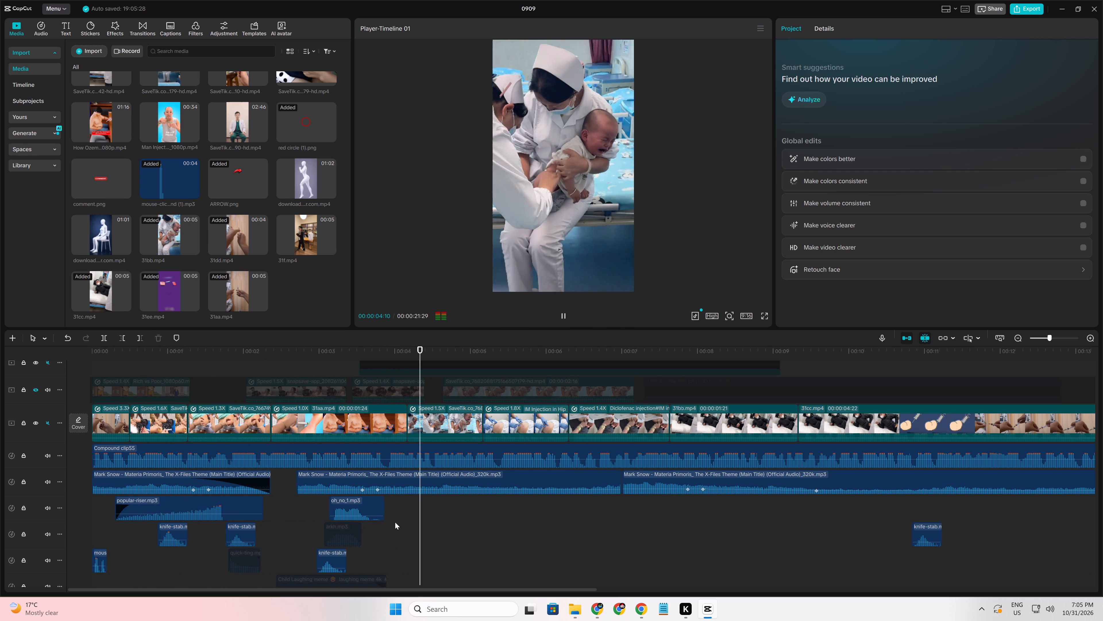
Delete the middle X-Files theme music clip, move the following music clip earlier to start at about 00:00:04:05, and play across its start.
left_click(395, 522)
left_click_drag(395, 522, 408, 524)
left_click(405, 483)
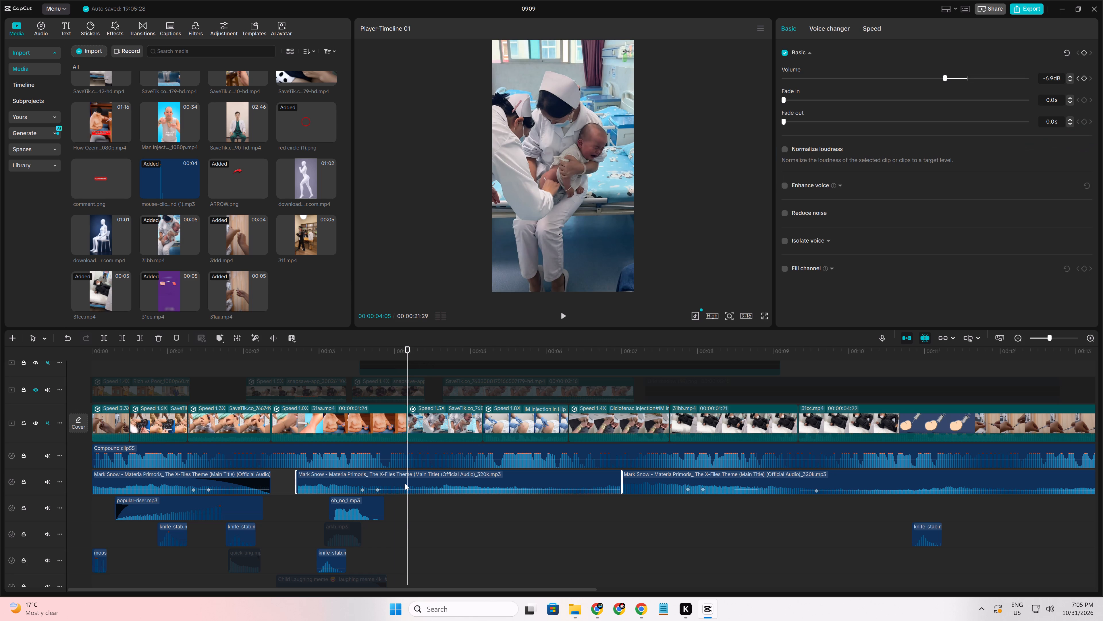
key("Delete")
left_click_drag(655, 477, 488, 477)
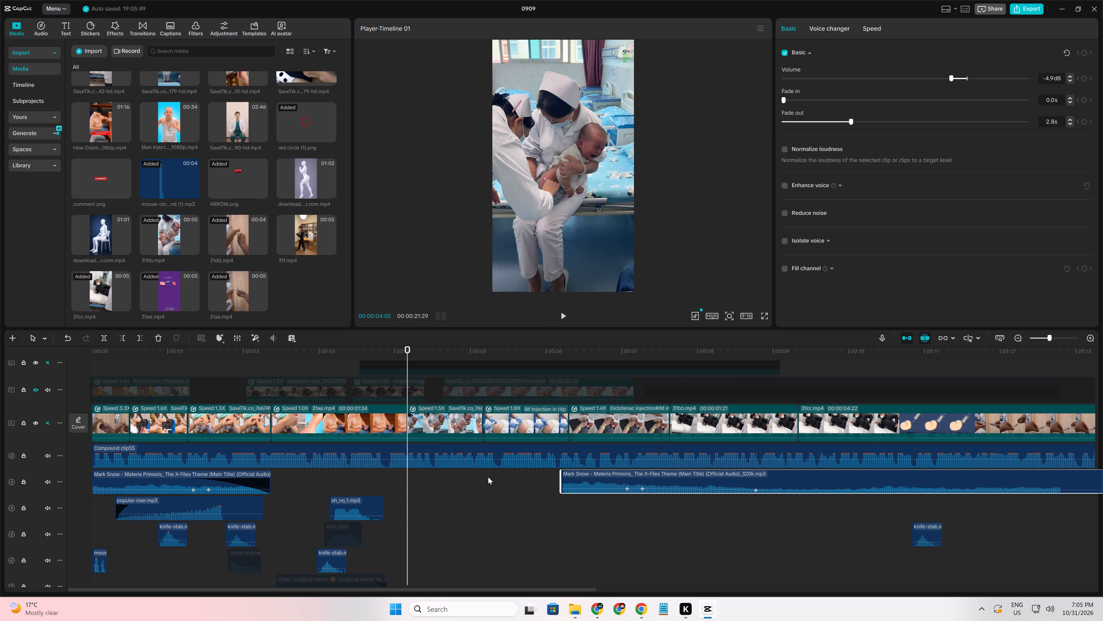
left_click_drag(488, 477, 440, 481)
left_click(389, 483)
key("space")
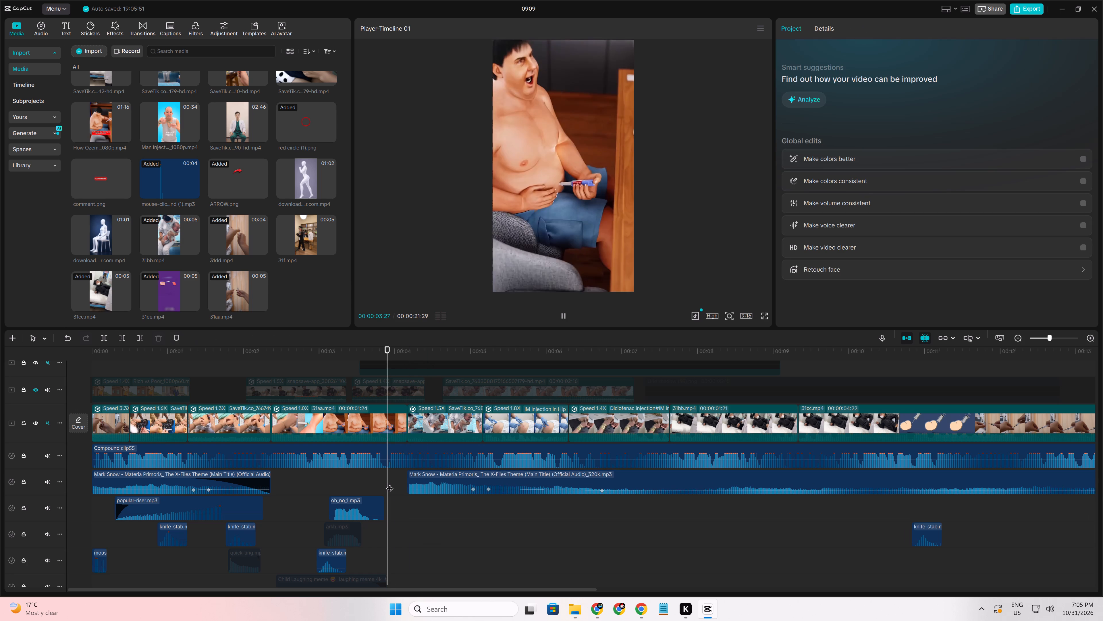
Extend the end of the last X-Files theme music clip to the video's end at 00:00:21:29 and play through to the end.
scroll(416, 489, "down", 11, "ctrl")
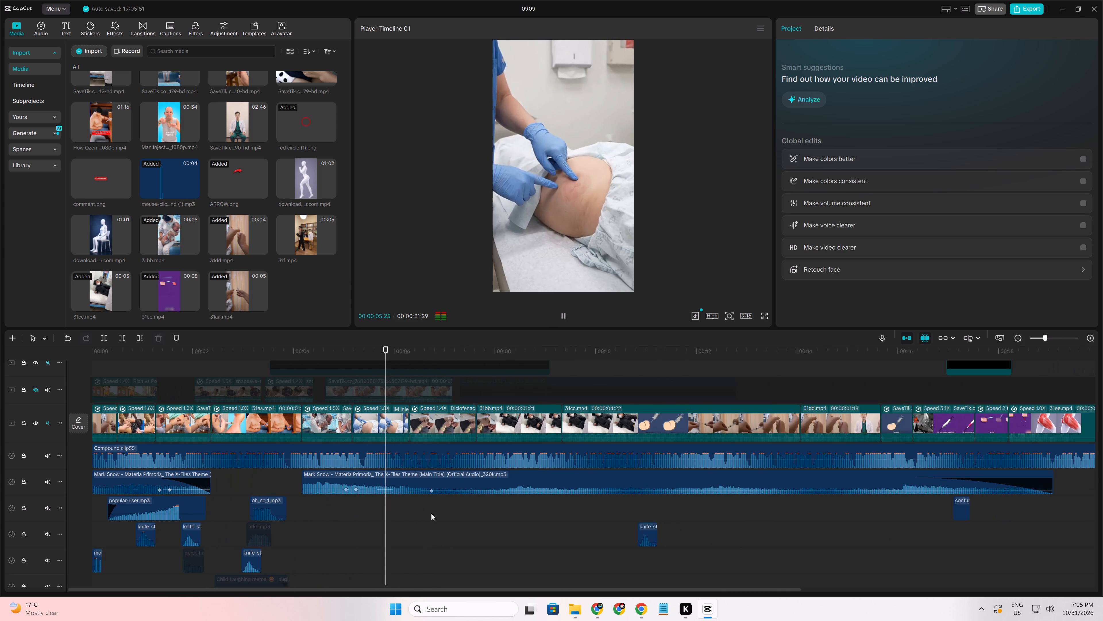
scroll(722, 471, "down", 8, "ctrl")
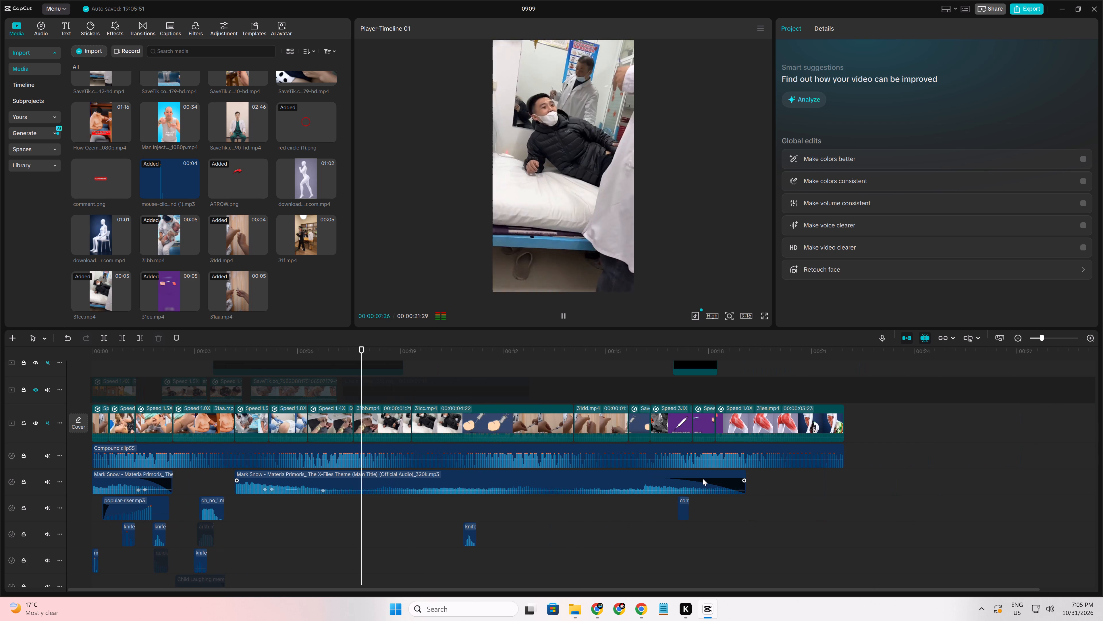
left_click(733, 474)
left_click_drag(745, 475, 825, 476)
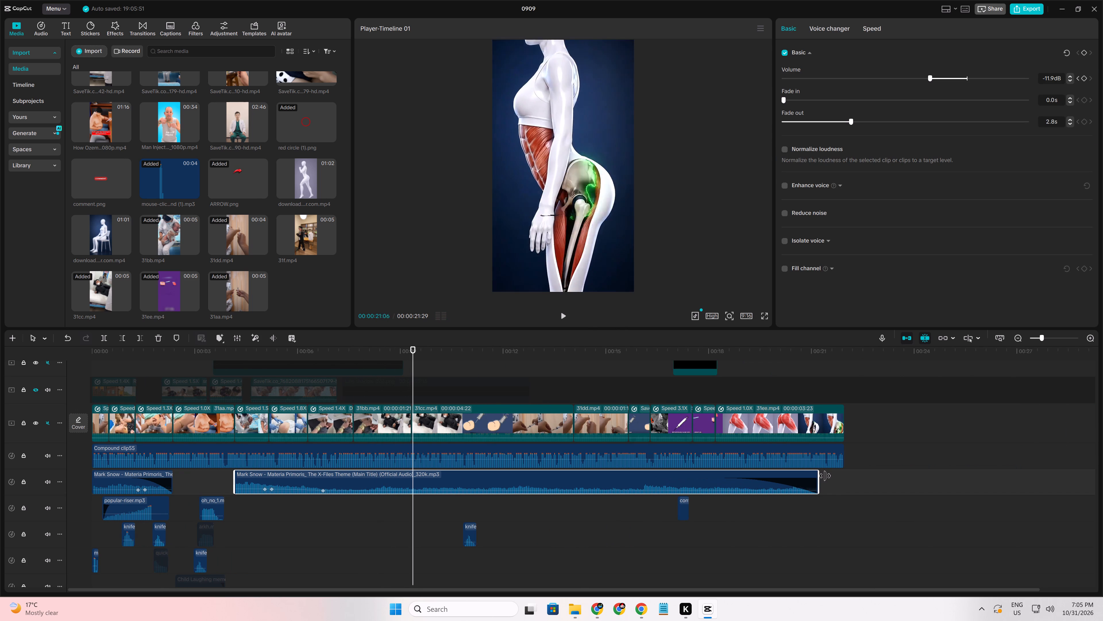
left_click_drag(825, 476, 843, 480)
key("space")
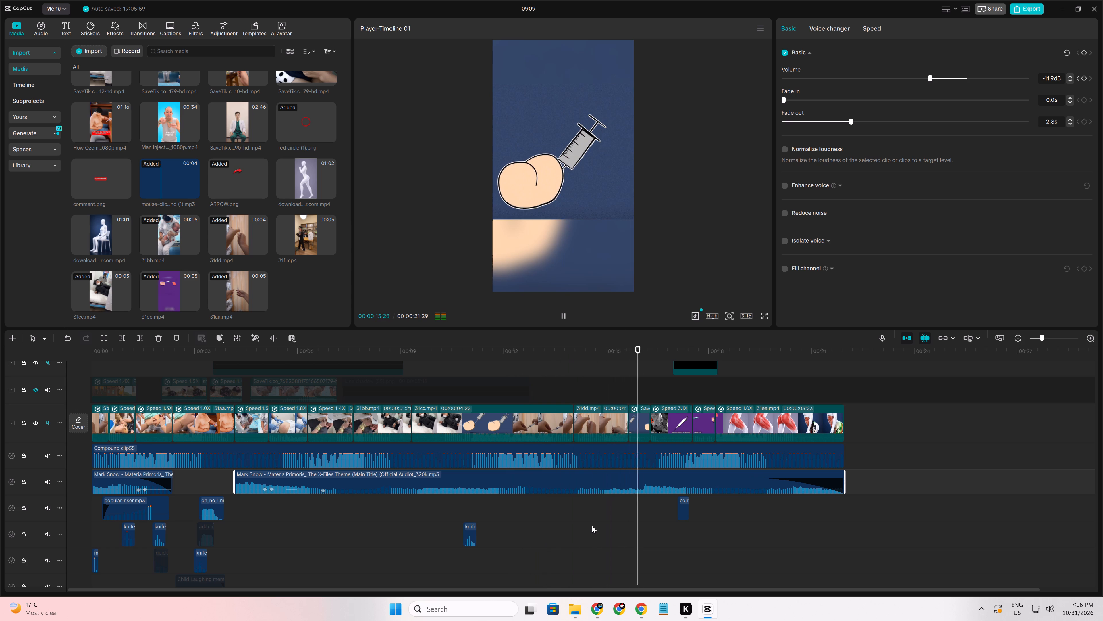
scroll(592, 526, "down", 4, "ctrl")
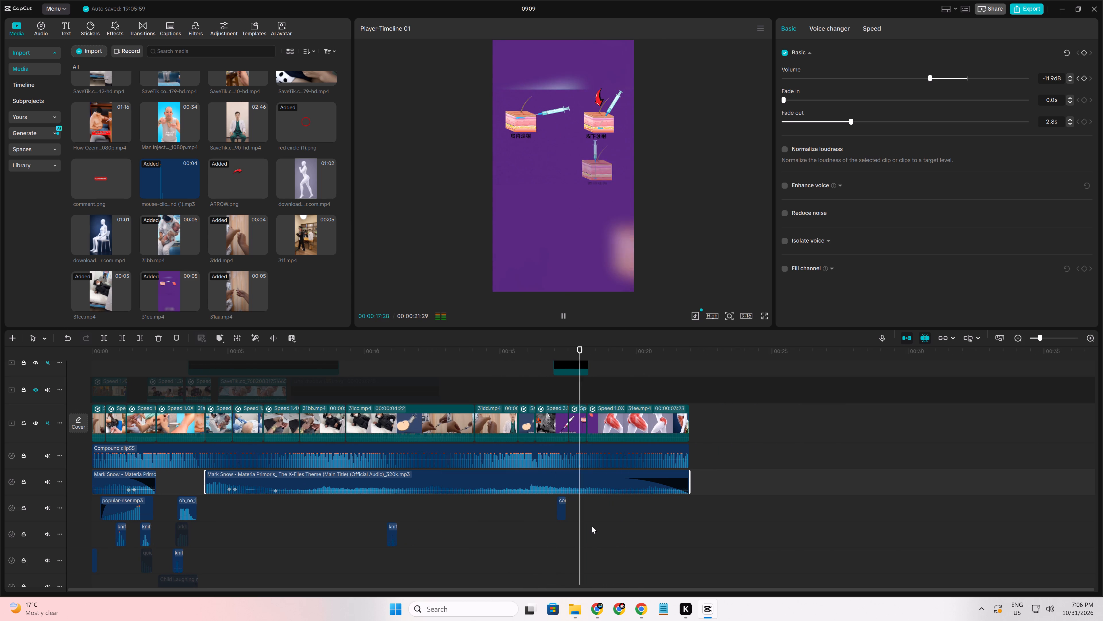
scroll(592, 526, "up", 3, "ctrl")
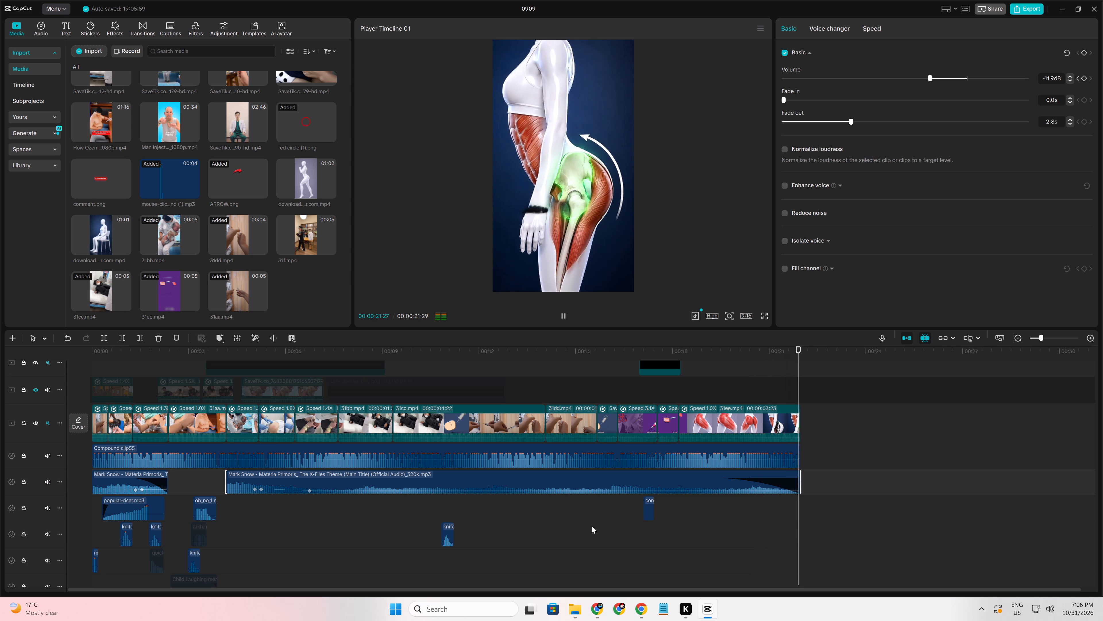
Export the video as "hip injection" to D:/appeal at 1080P, 30fps, in mp4 format.
left_click(1025, 11)
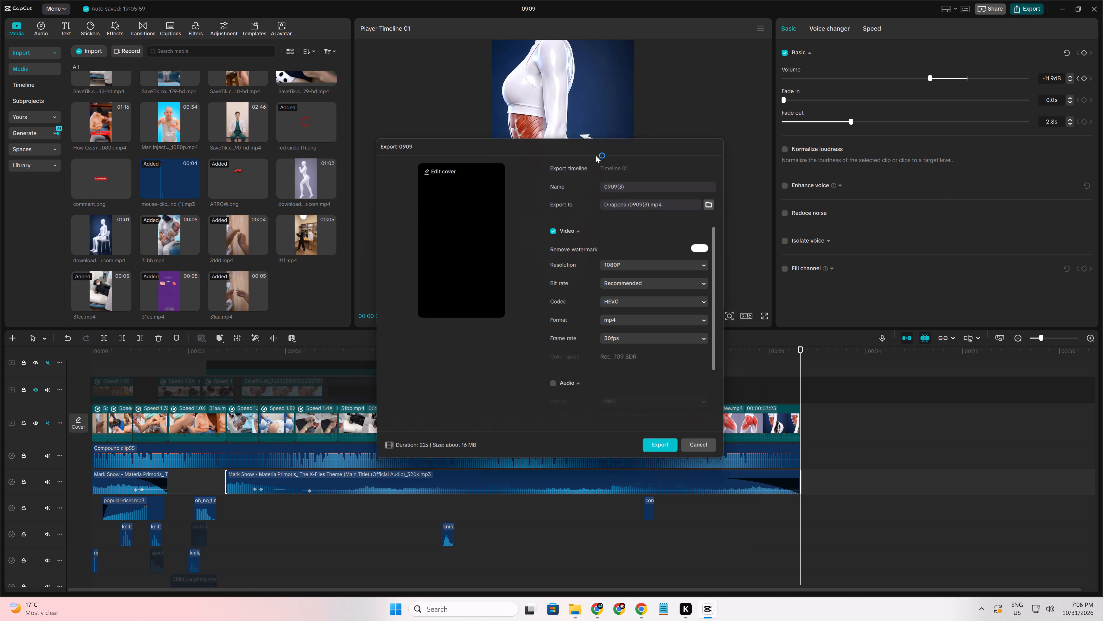
triple_click(622, 183)
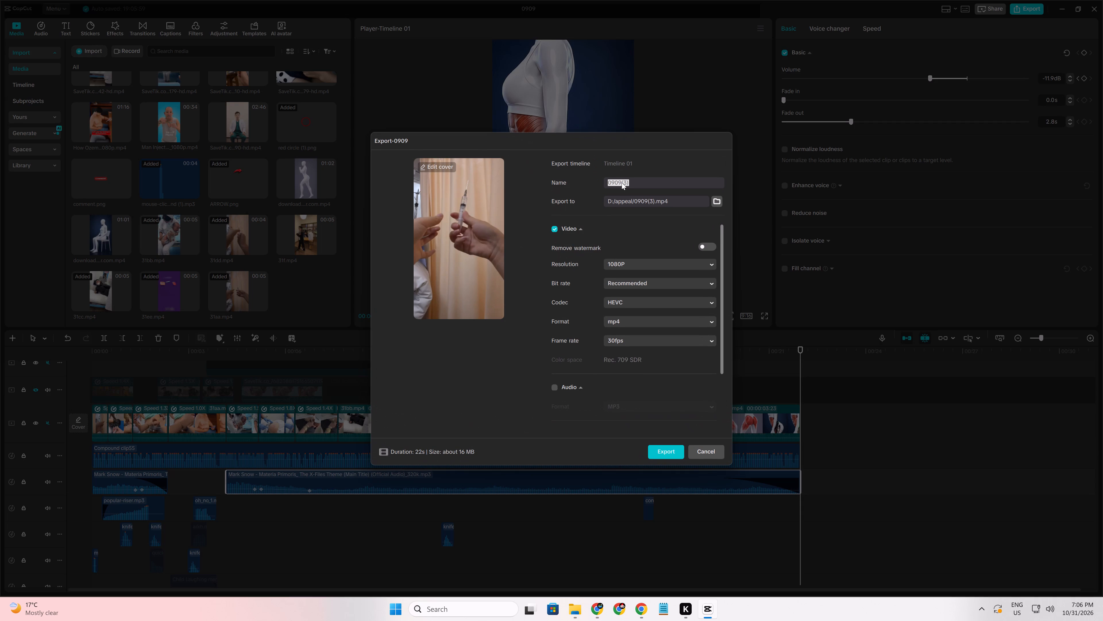
type("hip injection")
left_click(664, 456)
left_click(431, 326)
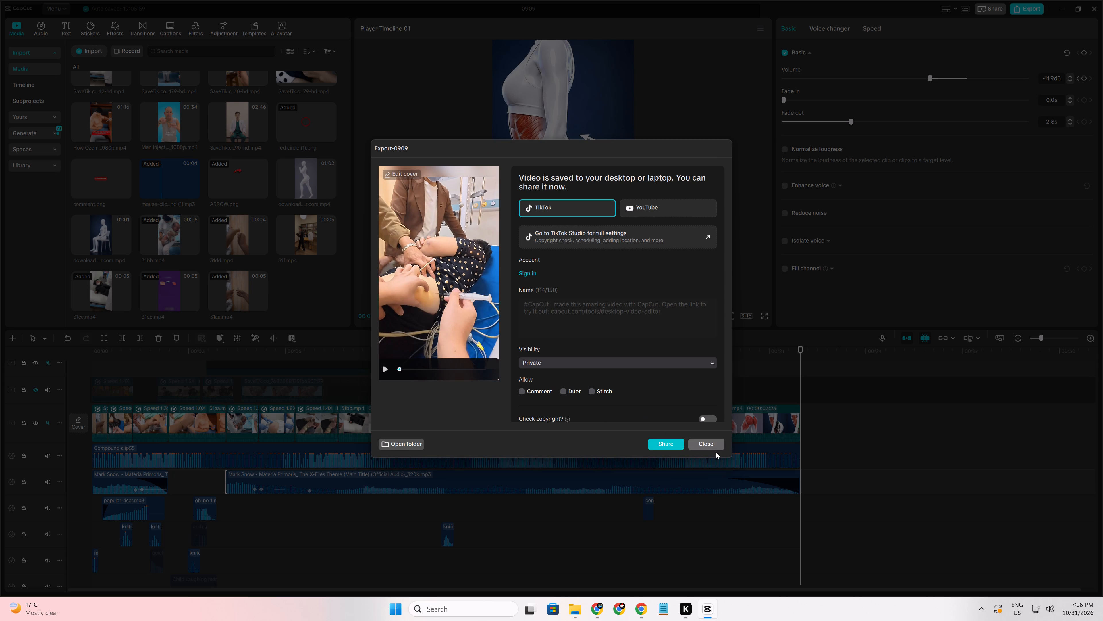
Open the export folder in File Explorer and share the hip injection video through Quick Share.
left_click(418, 444)
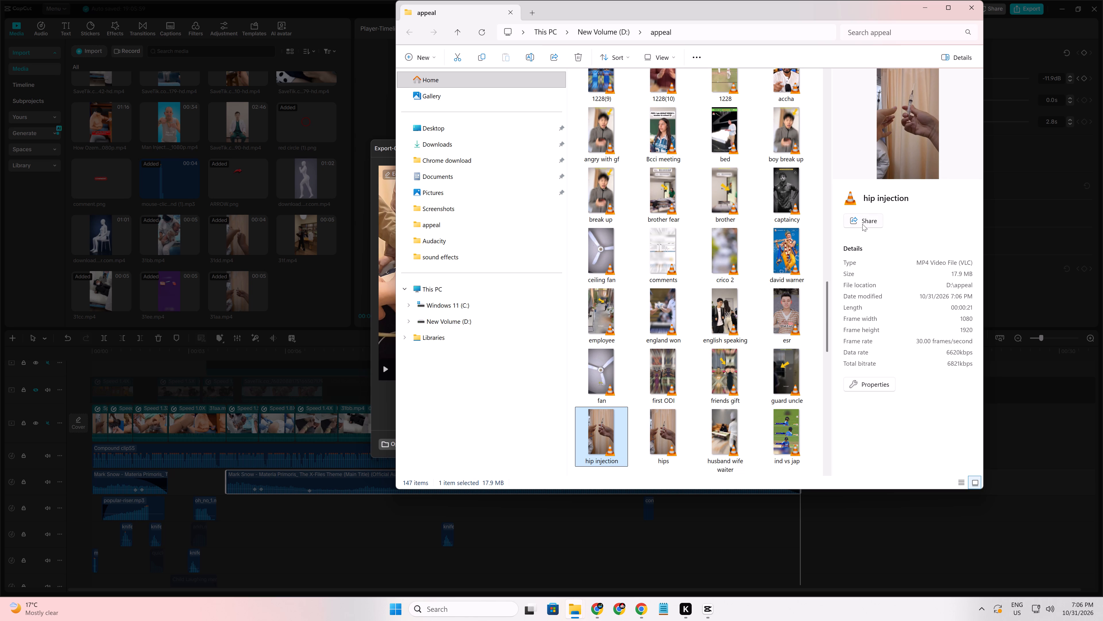
left_click(862, 218)
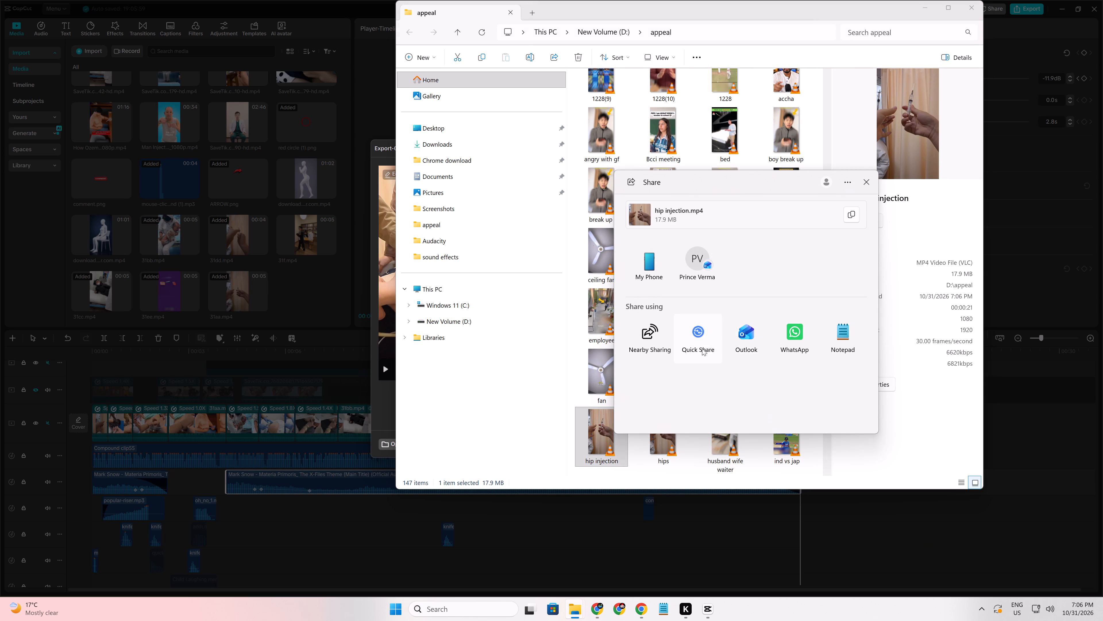
left_click(701, 348)
Open Proton VPN and disconnect from the Singapore free server.
left_click(975, 602)
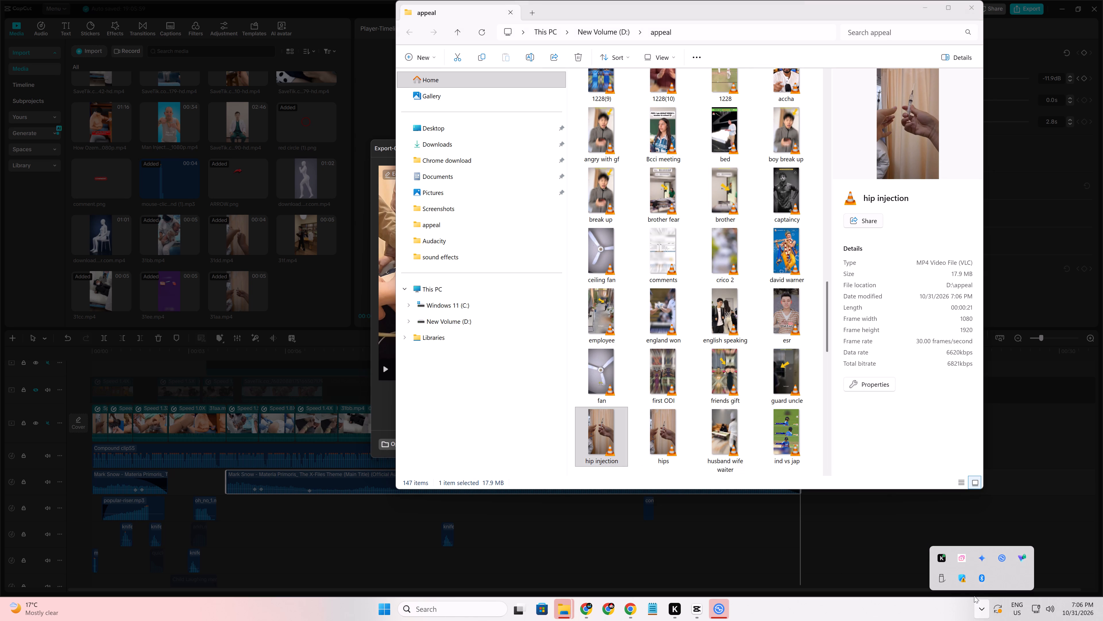
left_click(1019, 554)
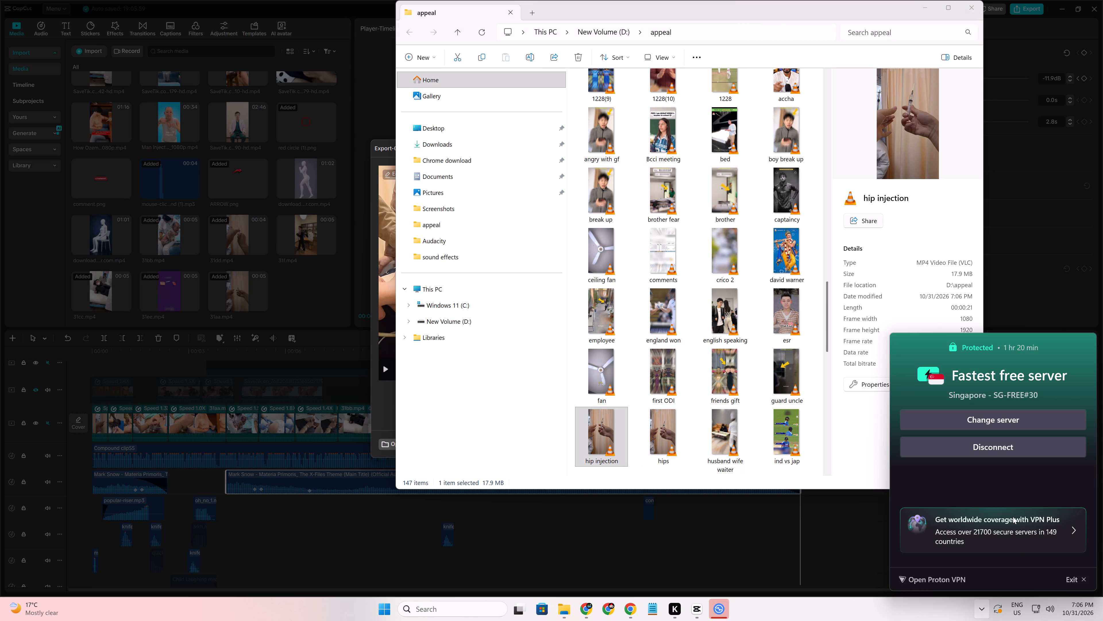
left_click(998, 450)
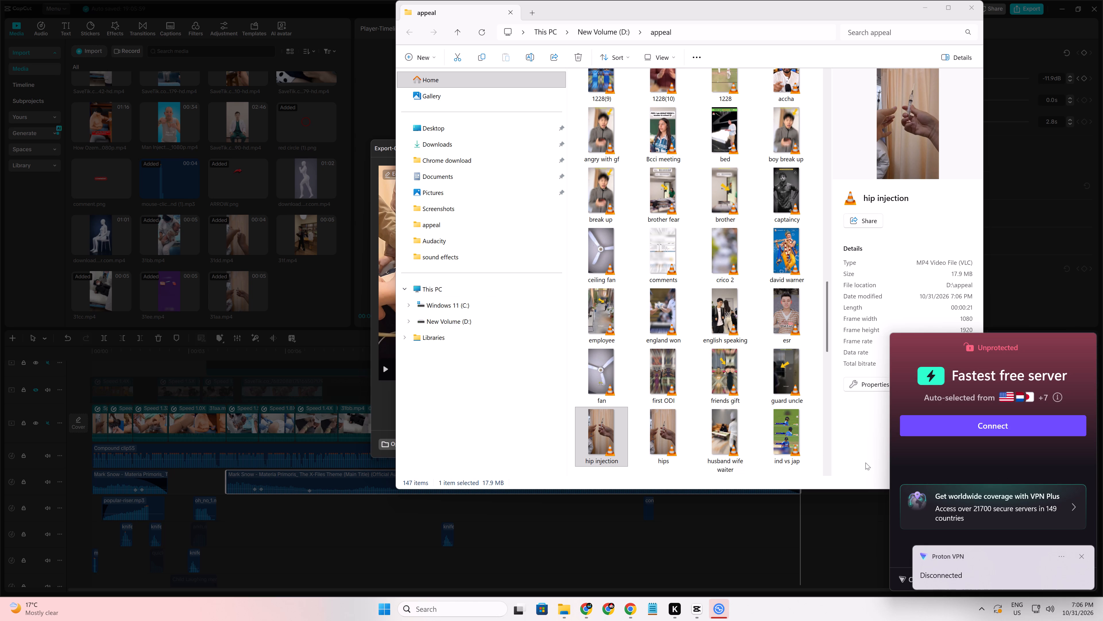
Return to Quick Share and send the selected video to the nearby phone.
left_click(726, 603)
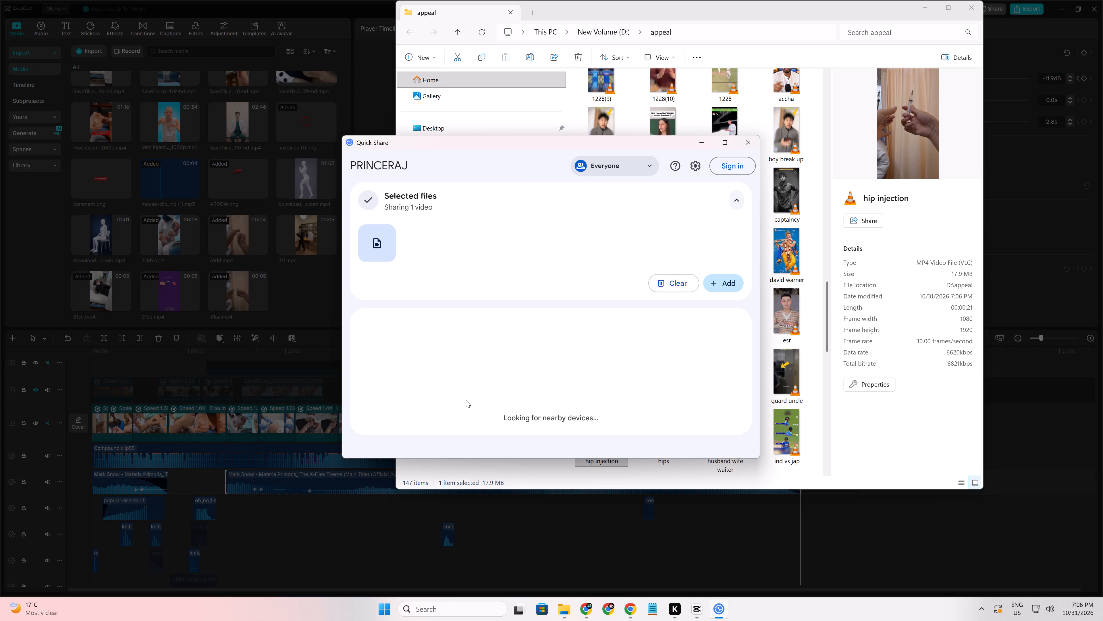
left_click(371, 396)
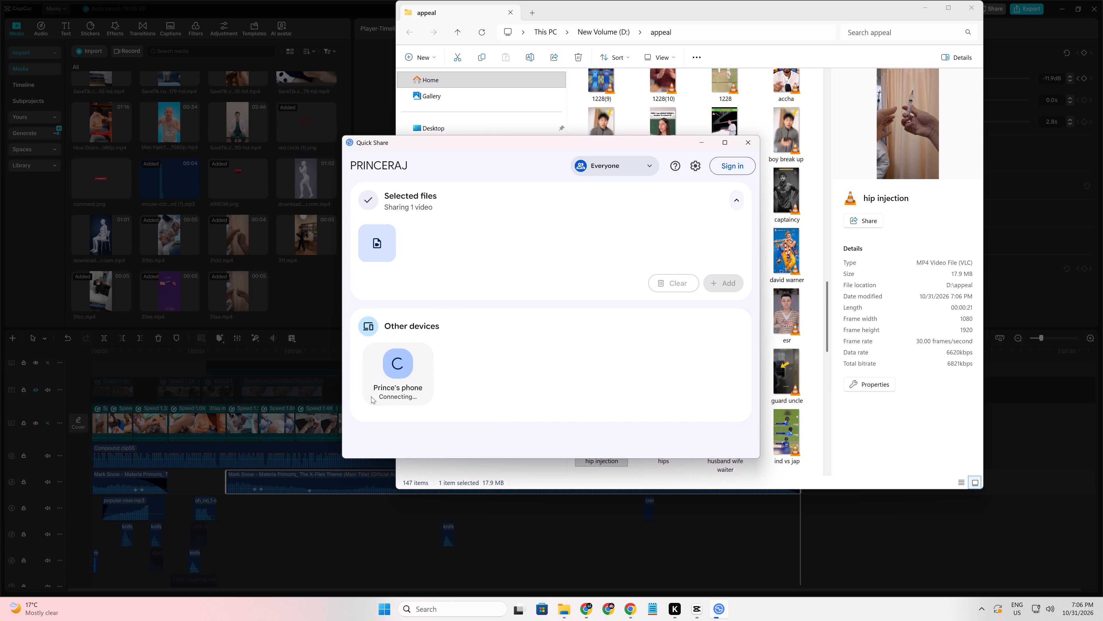
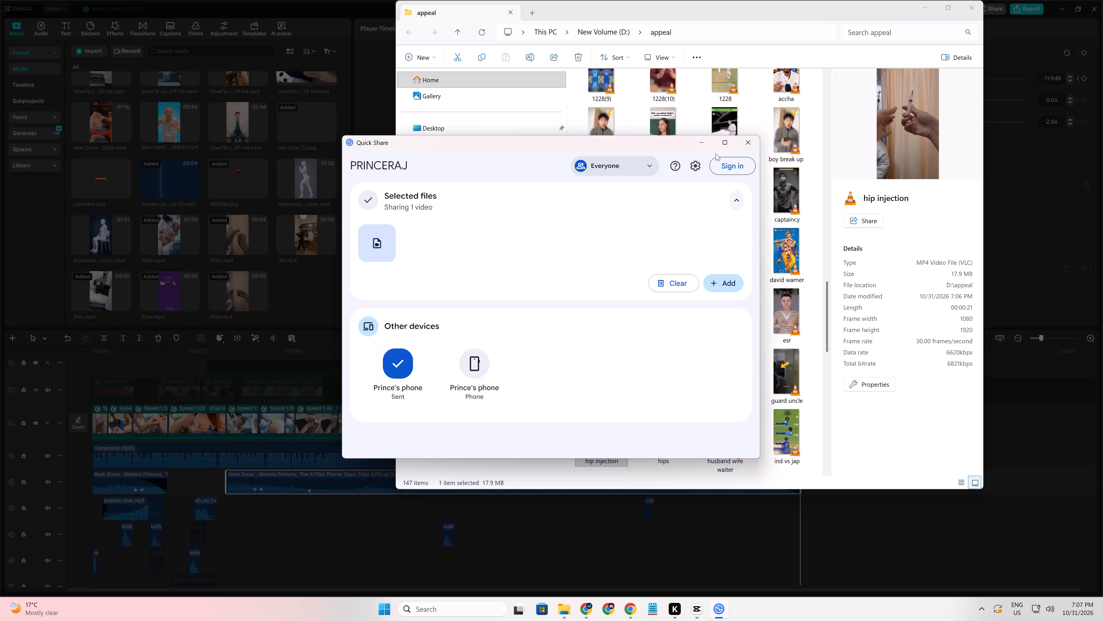
Close the Quick Share window to get back to the appeal folder.
left_click(749, 145)
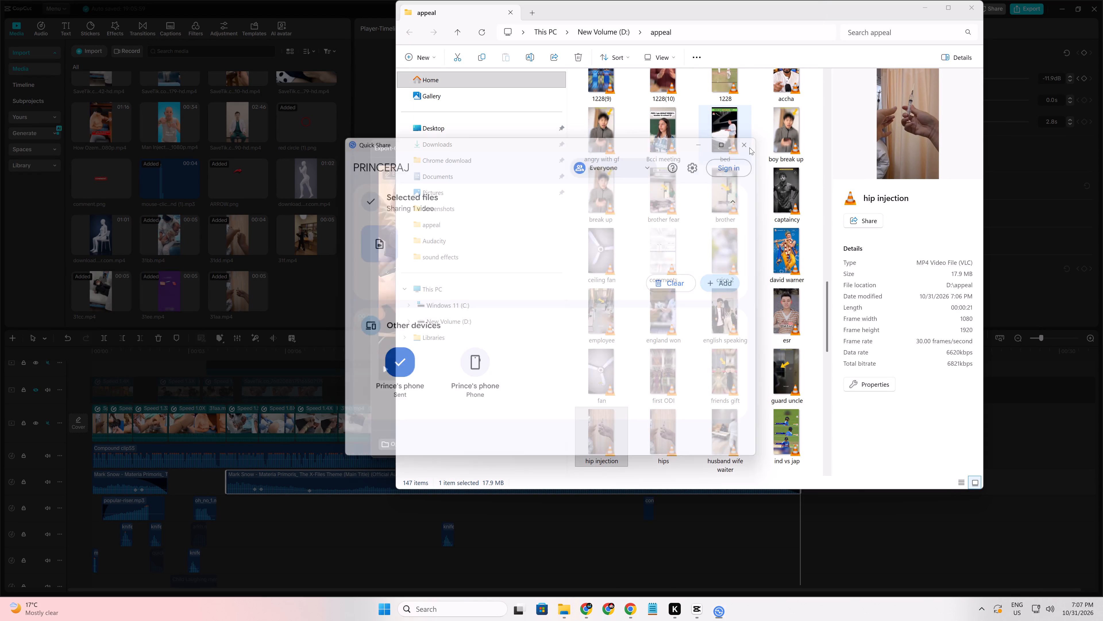
Search the appeal folder for "spea" and share the english speaking video through Quick Share.
left_click(862, 33)
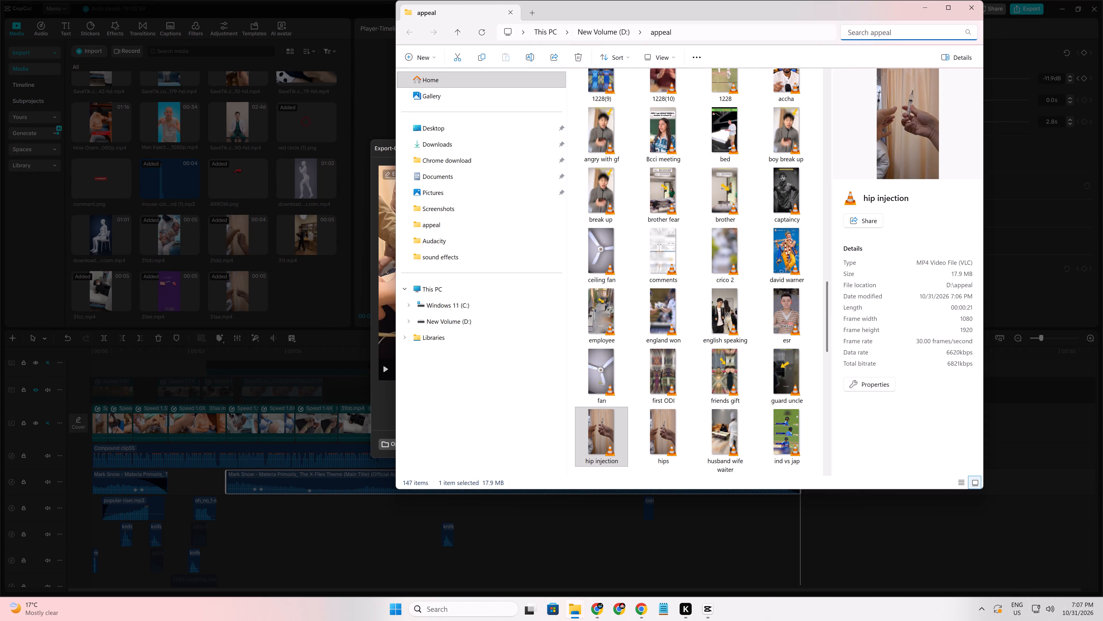
type("spea")
right_click(613, 84)
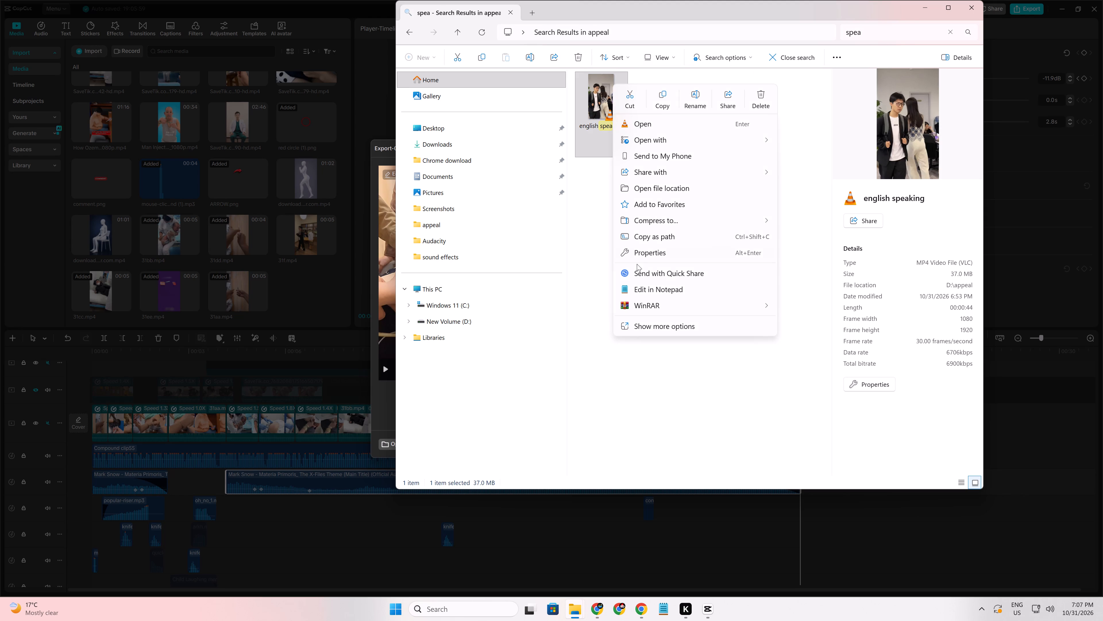
left_click(650, 273)
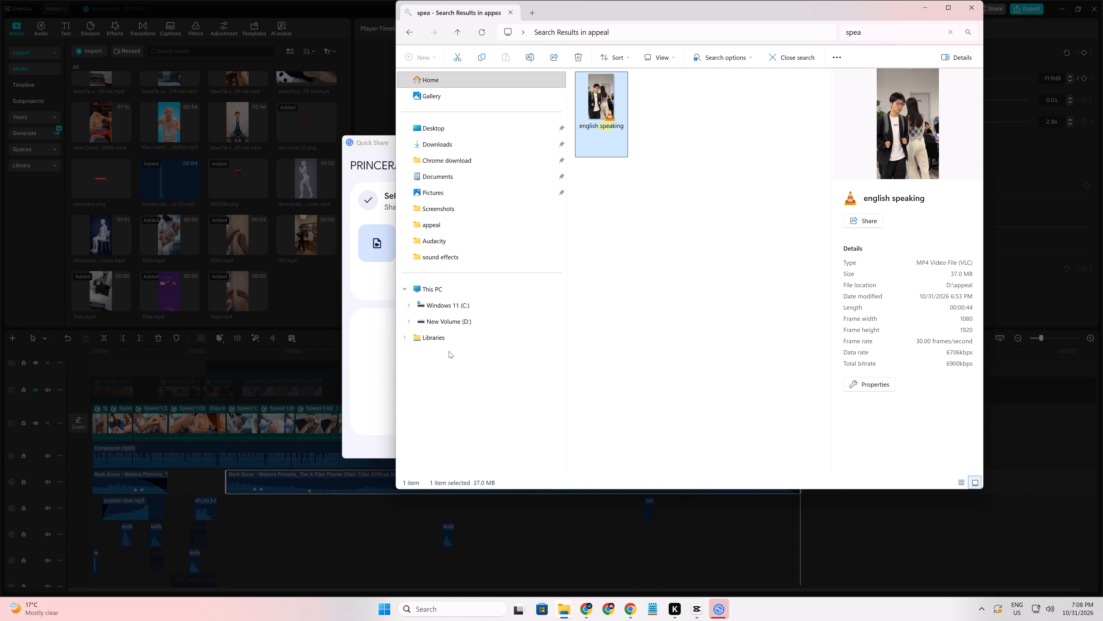
Bring Quick Share to the front and send the selected videos to the nearby phone.
left_click(350, 353)
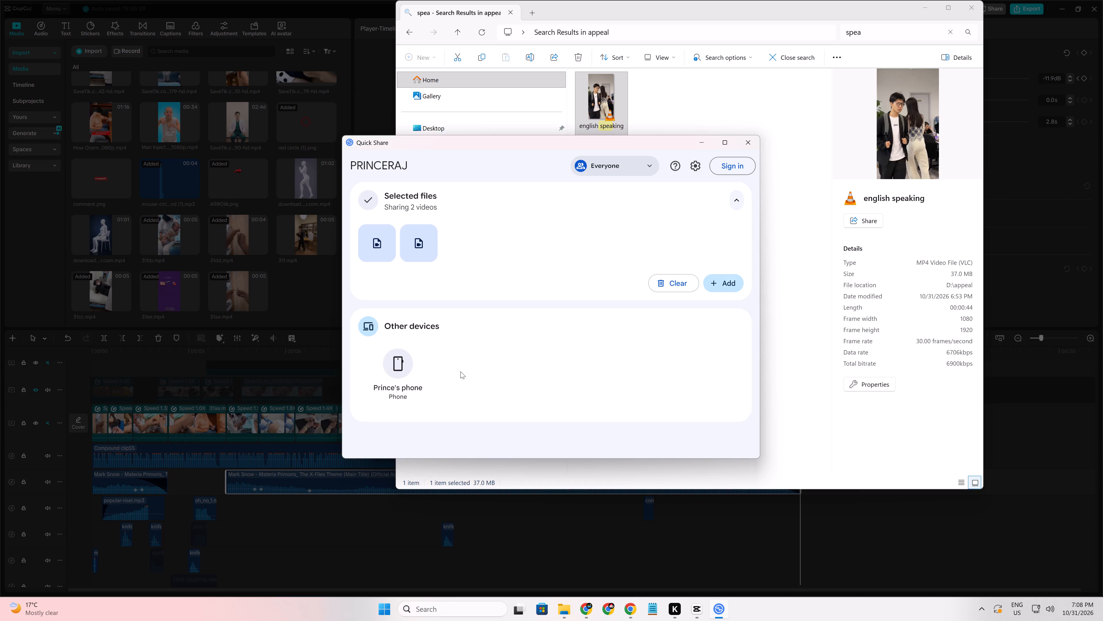
left_click(416, 384)
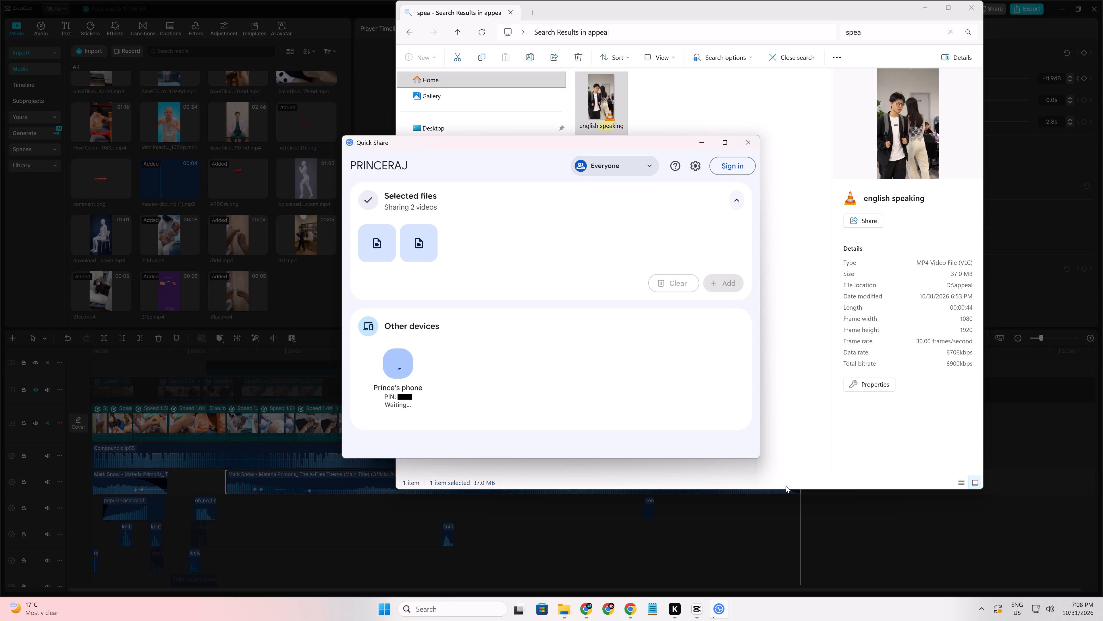
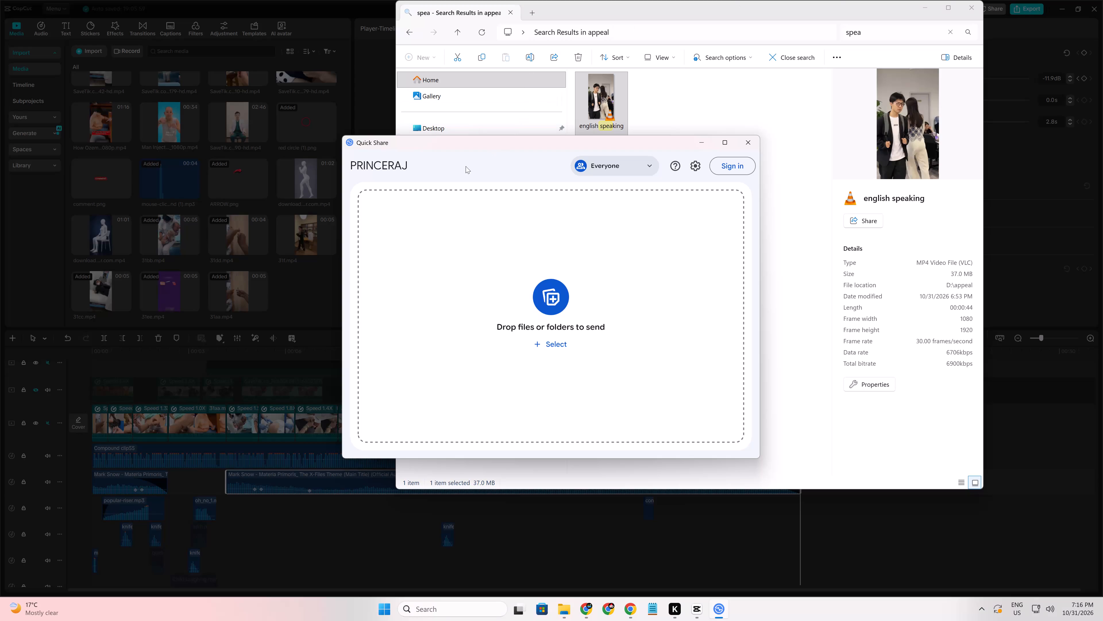
Close Quick Share, the appeal folder search window and the finished export dialog to return to the 0909 editing timeline.
left_click(741, 143)
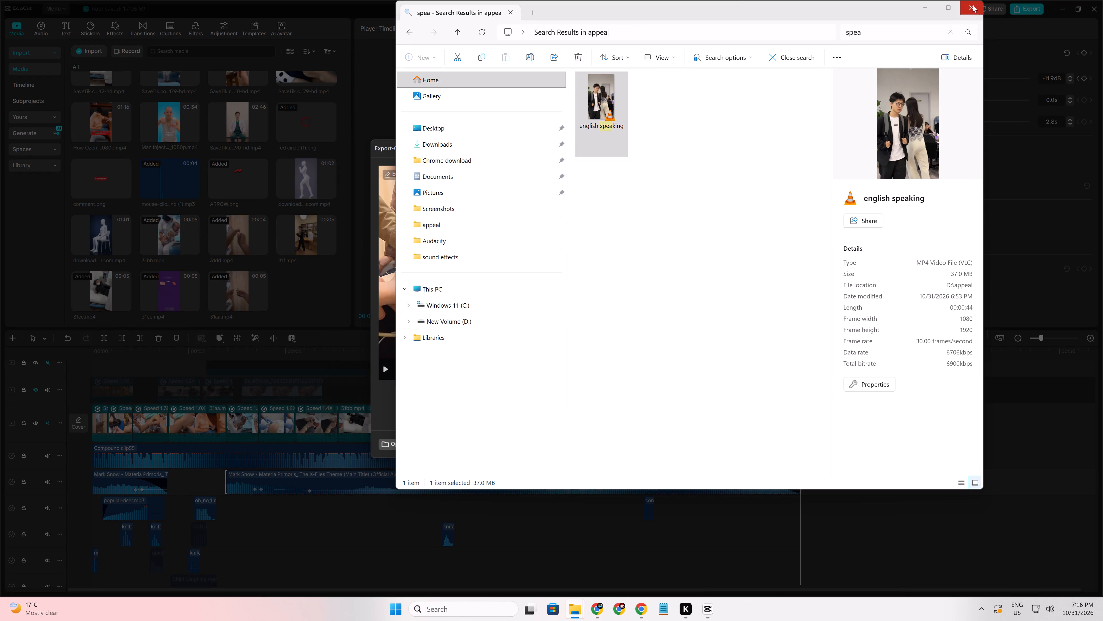
left_click(973, 5)
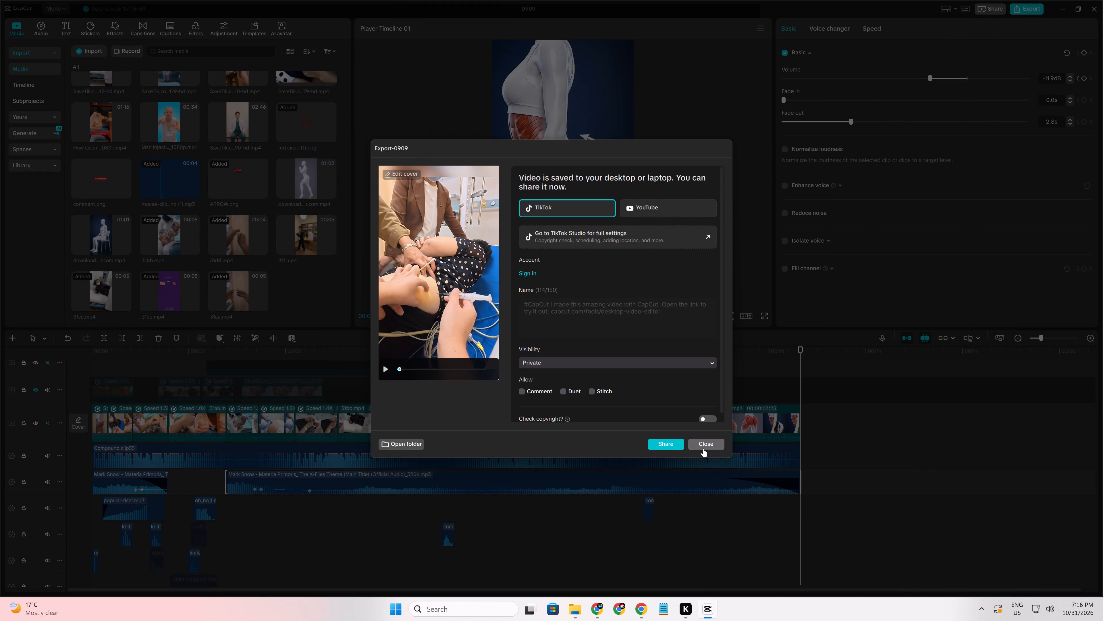
left_click(703, 448)
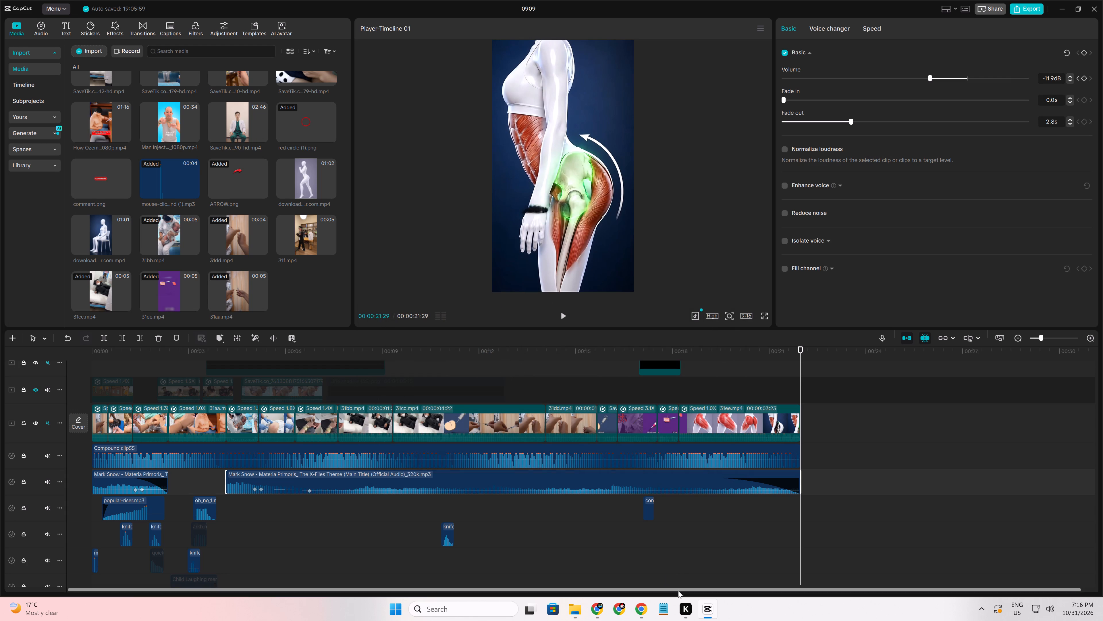
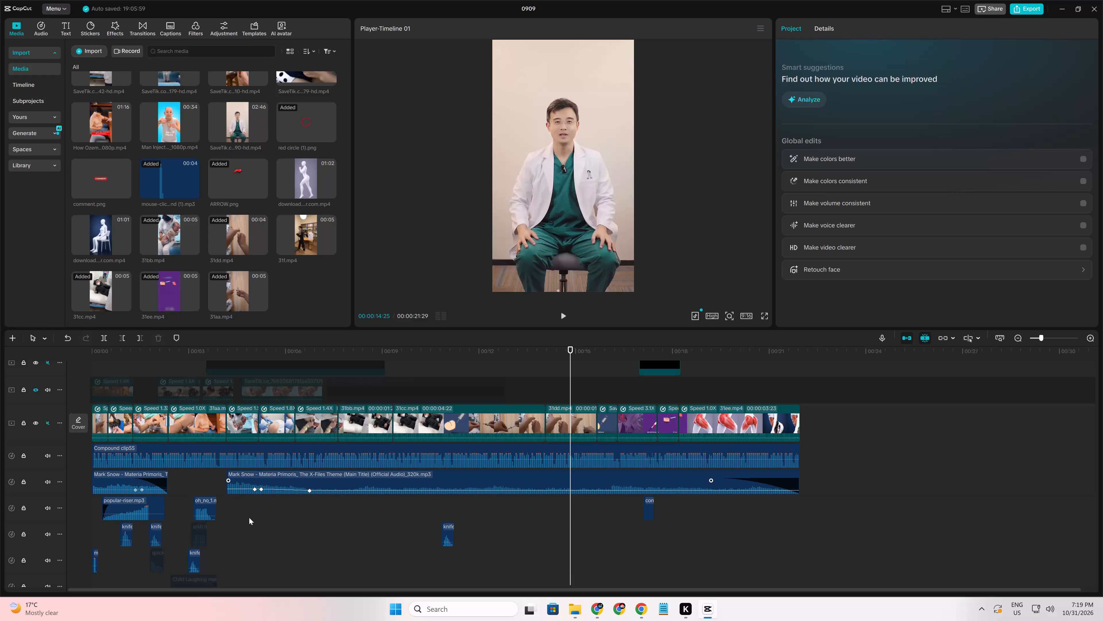
Return the playhead to the very start of the 0909 timeline.
left_click(258, 524)
left_click_drag(258, 524, 0, 424)
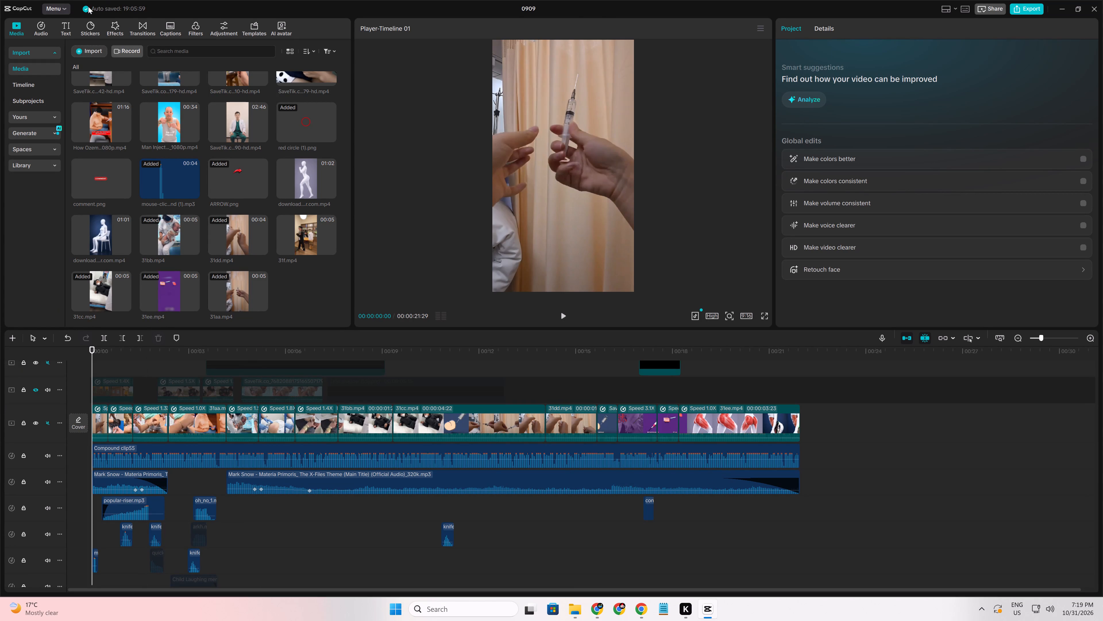
Leave project 0909 and go back to the home page.
left_click(51, 6)
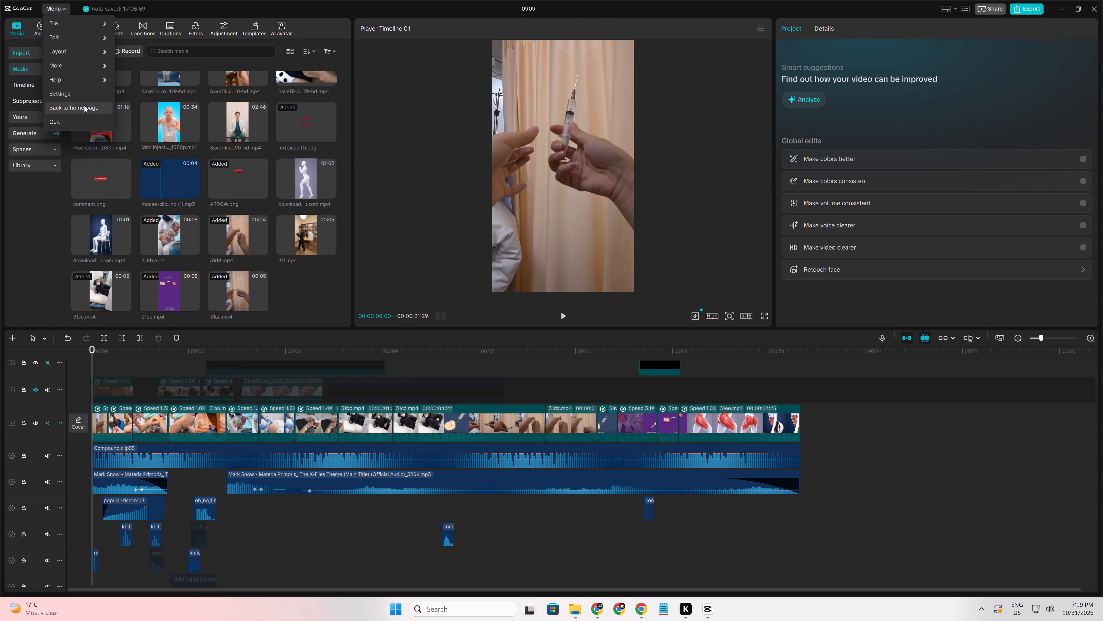
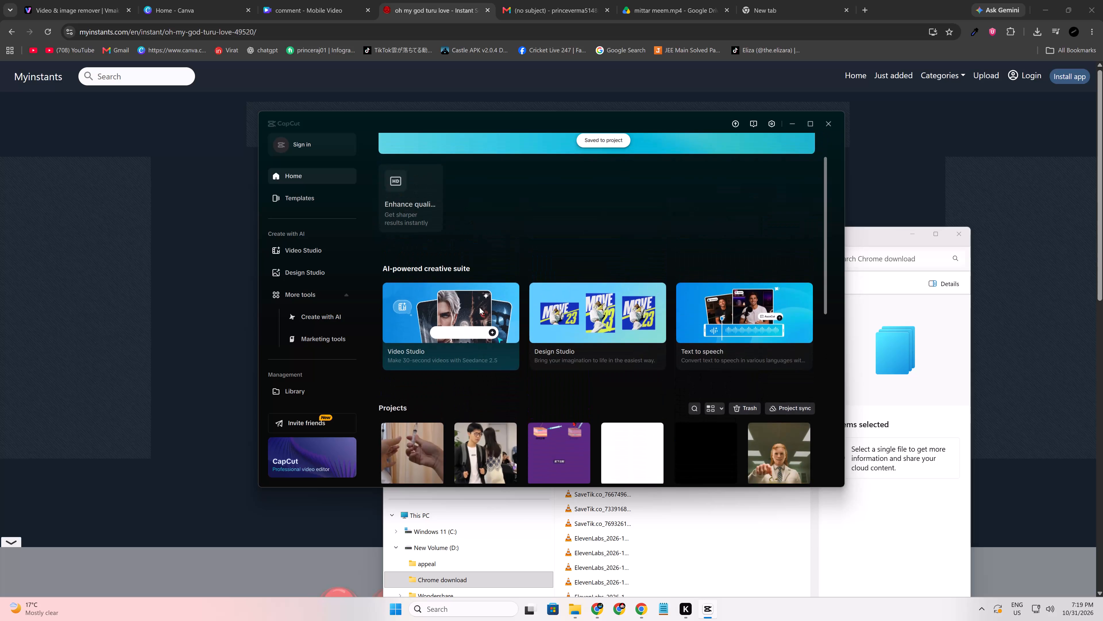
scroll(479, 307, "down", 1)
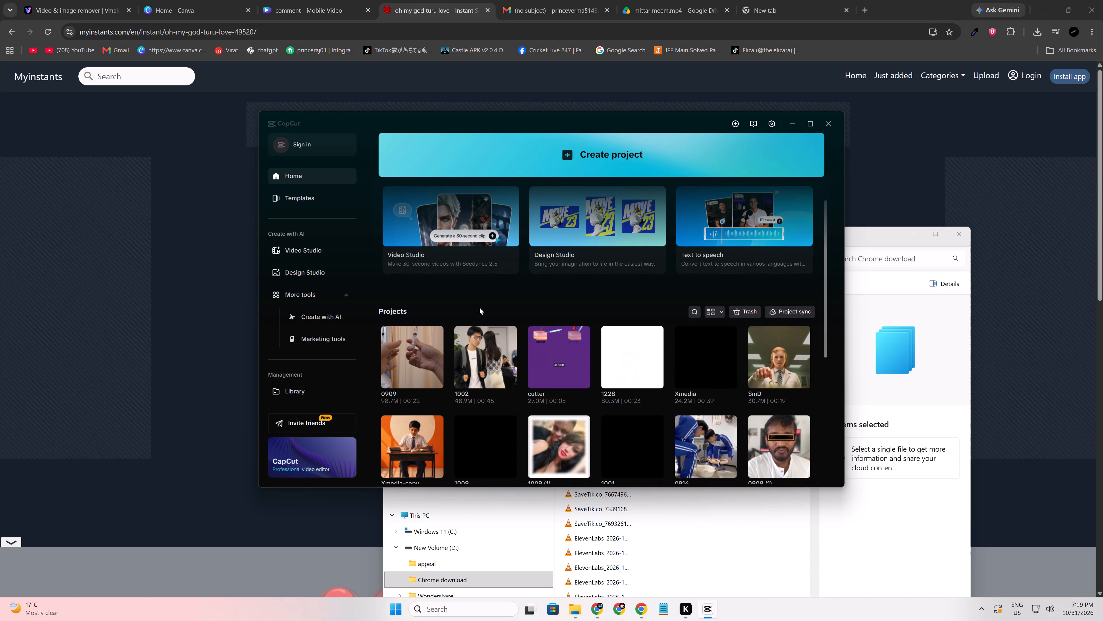
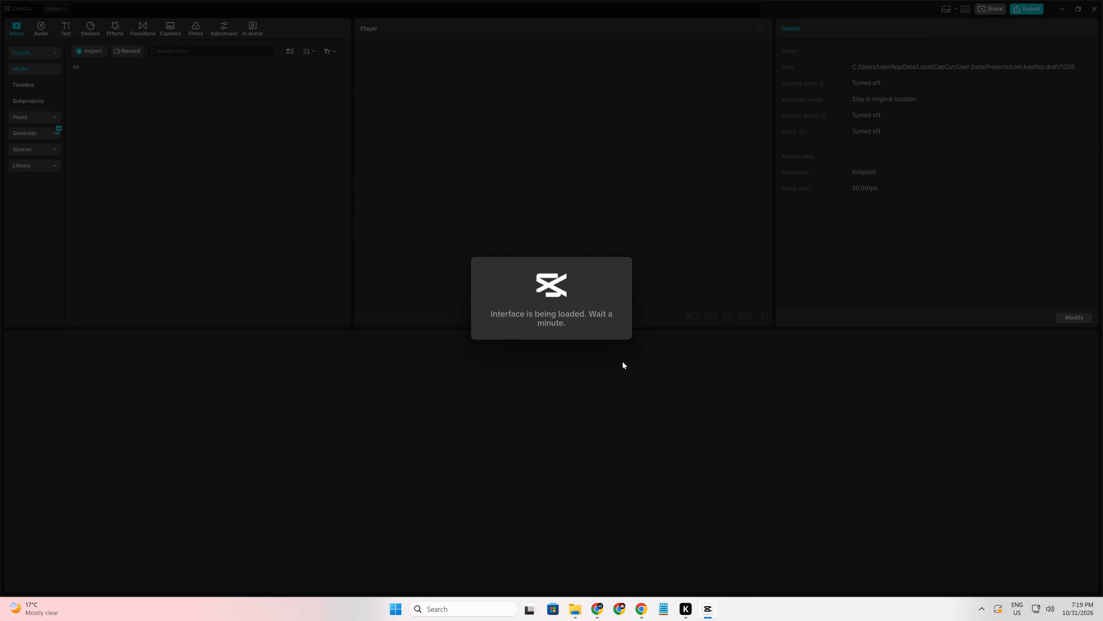
Delete all the clips on the main video track together with the full-length compound audio clip directly beneath it.
scroll(599, 446, "up", 3)
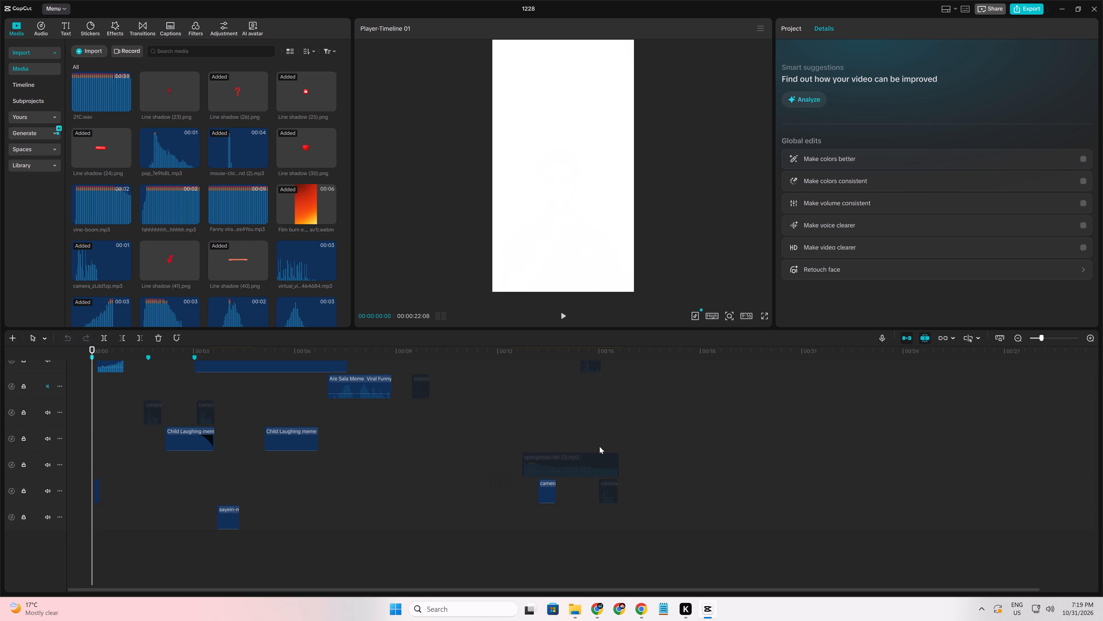
scroll(600, 446, "up", 7)
left_click(674, 396)
scroll(690, 465, "up", 4)
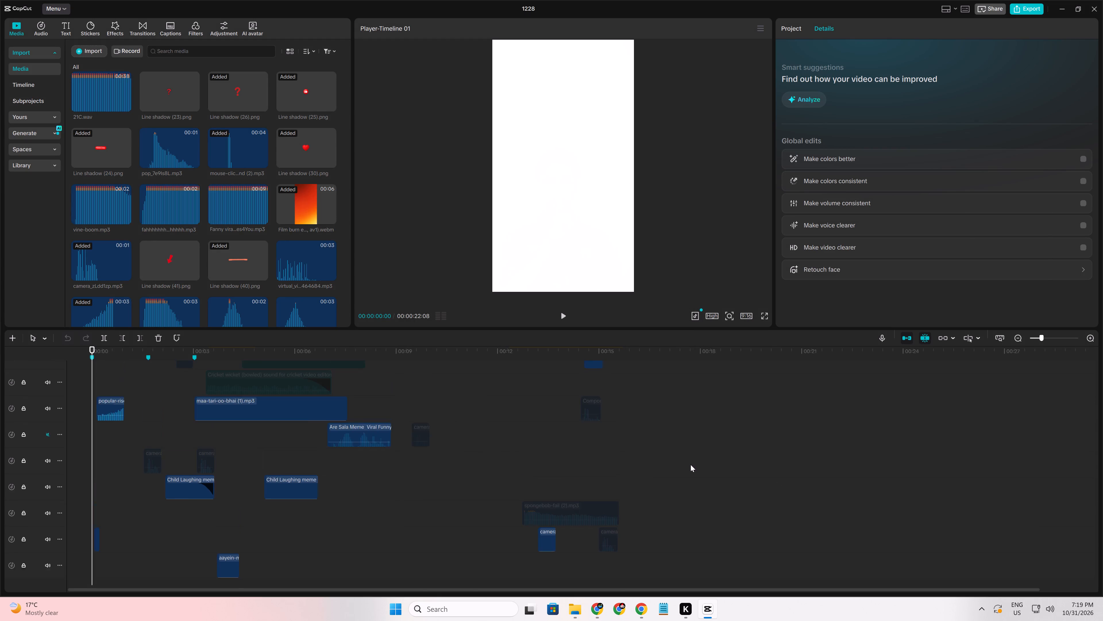
scroll(691, 465, "up", 17)
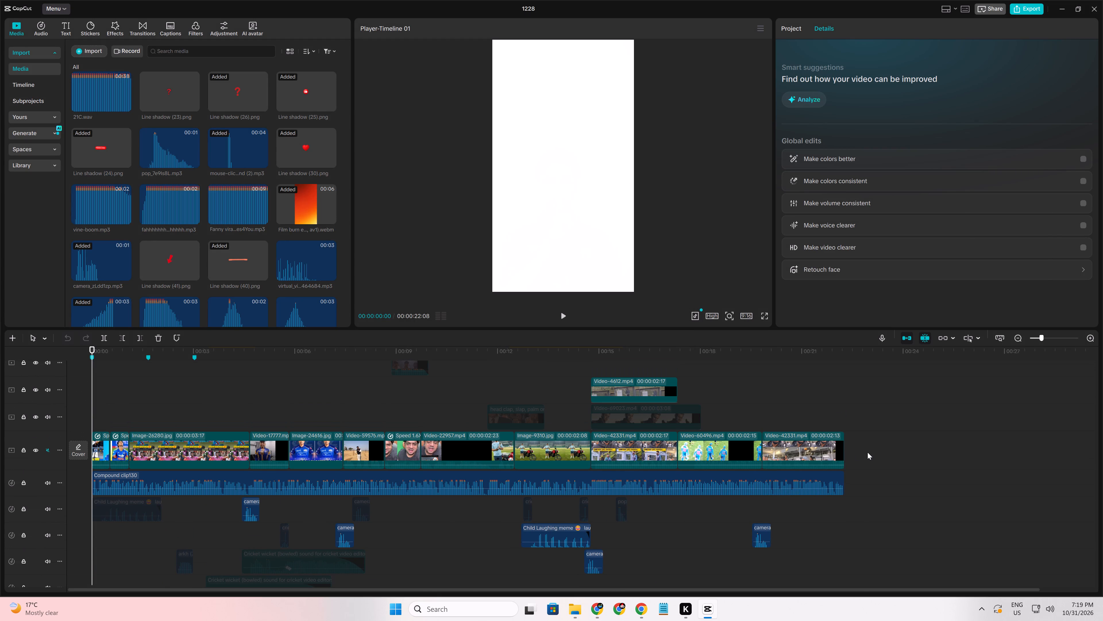
left_click_drag(867, 452, 97, 472)
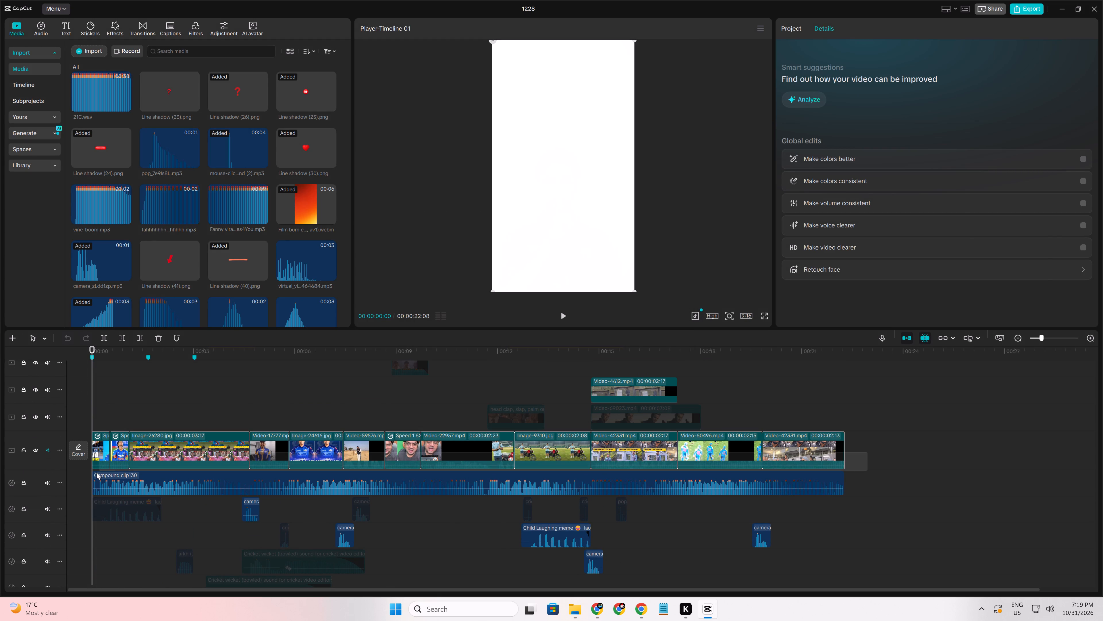
left_click_drag(97, 472, 93, 477)
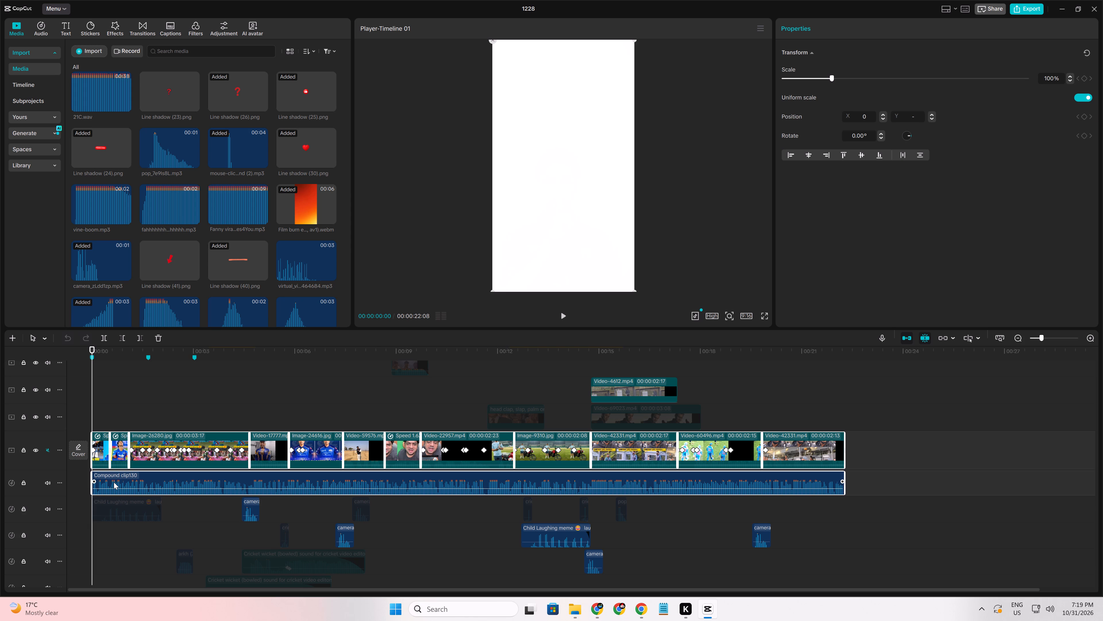
key("Delete")
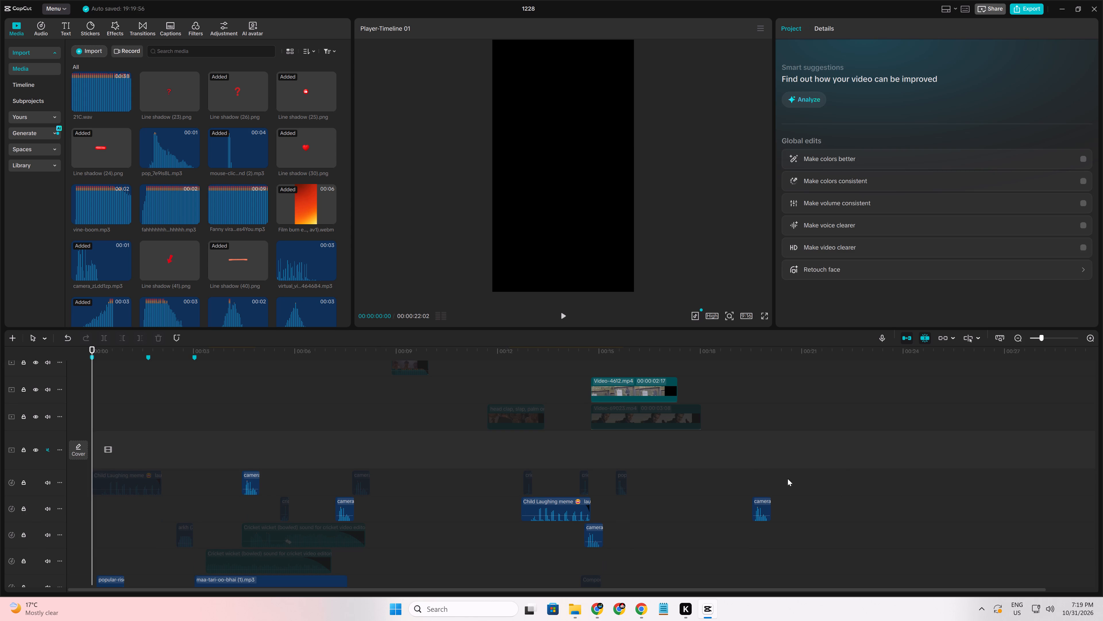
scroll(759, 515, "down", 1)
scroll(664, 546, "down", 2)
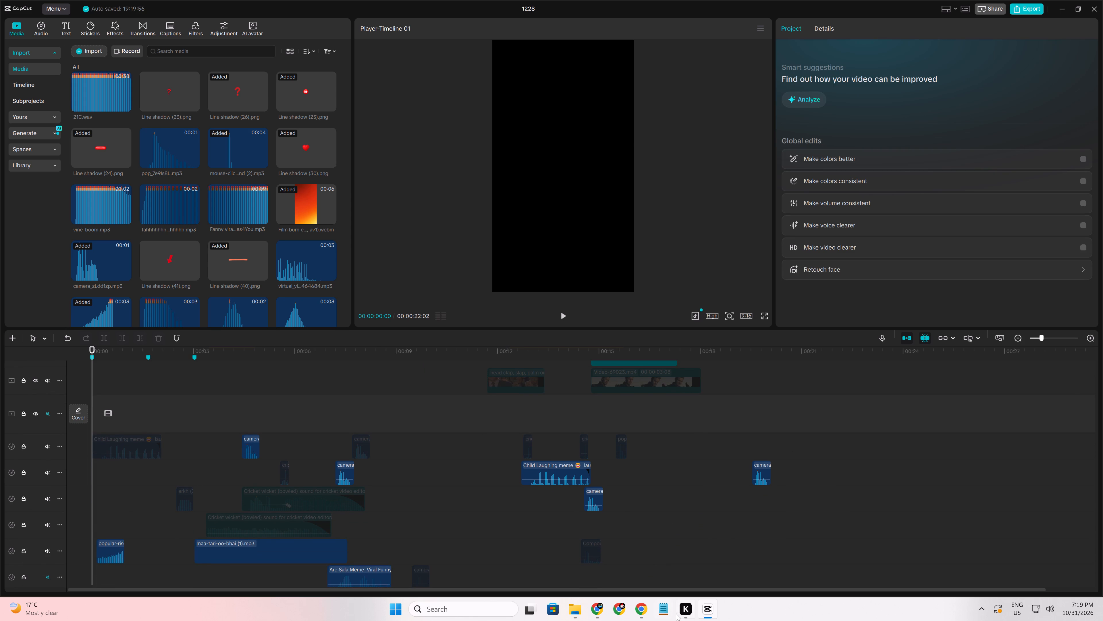